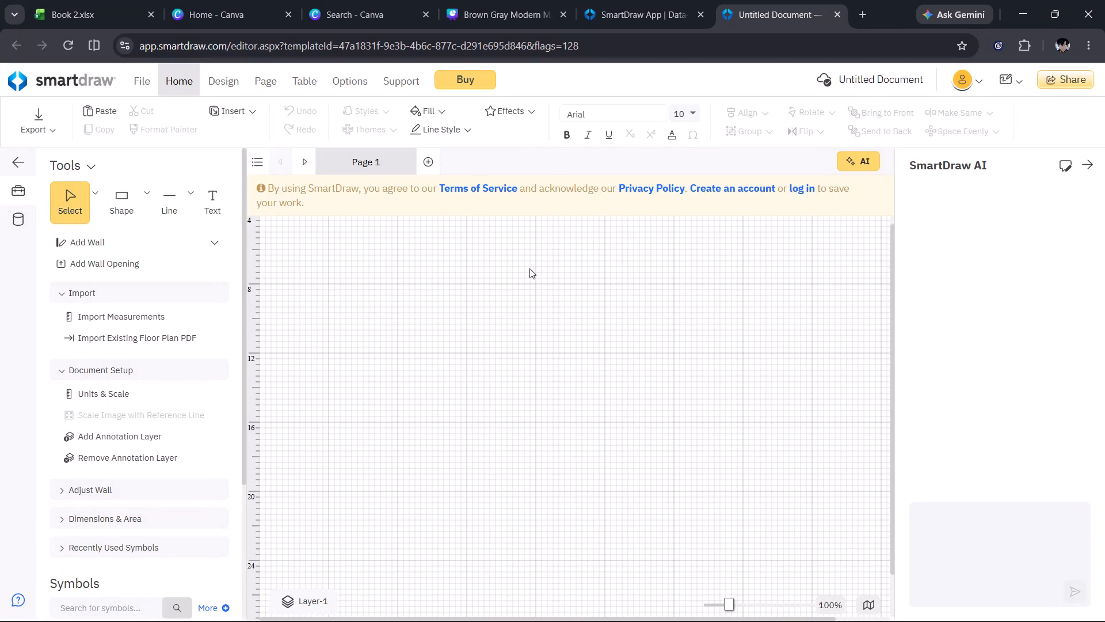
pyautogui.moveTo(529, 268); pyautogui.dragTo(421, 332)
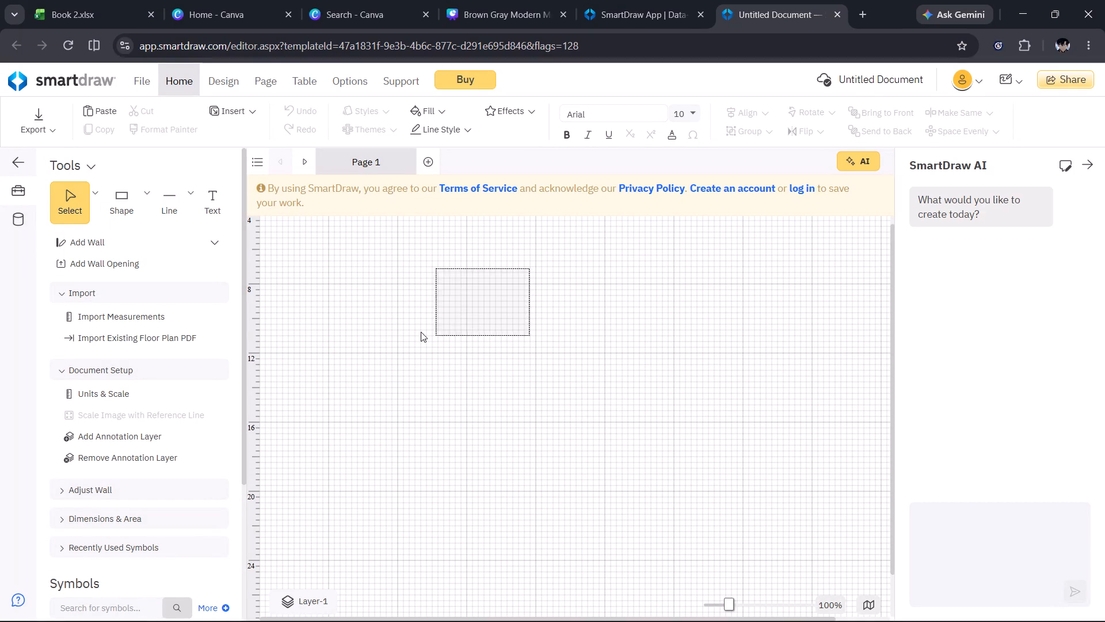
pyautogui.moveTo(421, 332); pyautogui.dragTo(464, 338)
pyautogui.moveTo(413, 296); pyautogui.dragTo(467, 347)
# Draw a vertical wall about 14' 2" long and extend it from its upper end by about 2' 2".
pyautogui.click(155, 237)
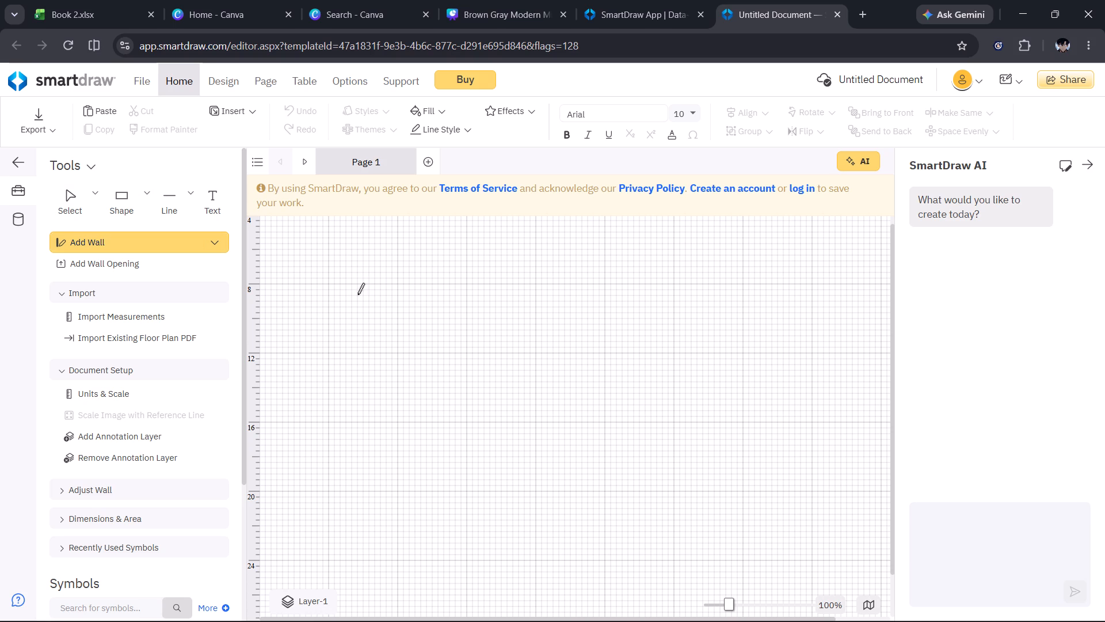
pyautogui.moveTo(357, 295); pyautogui.dragTo(356, 431)
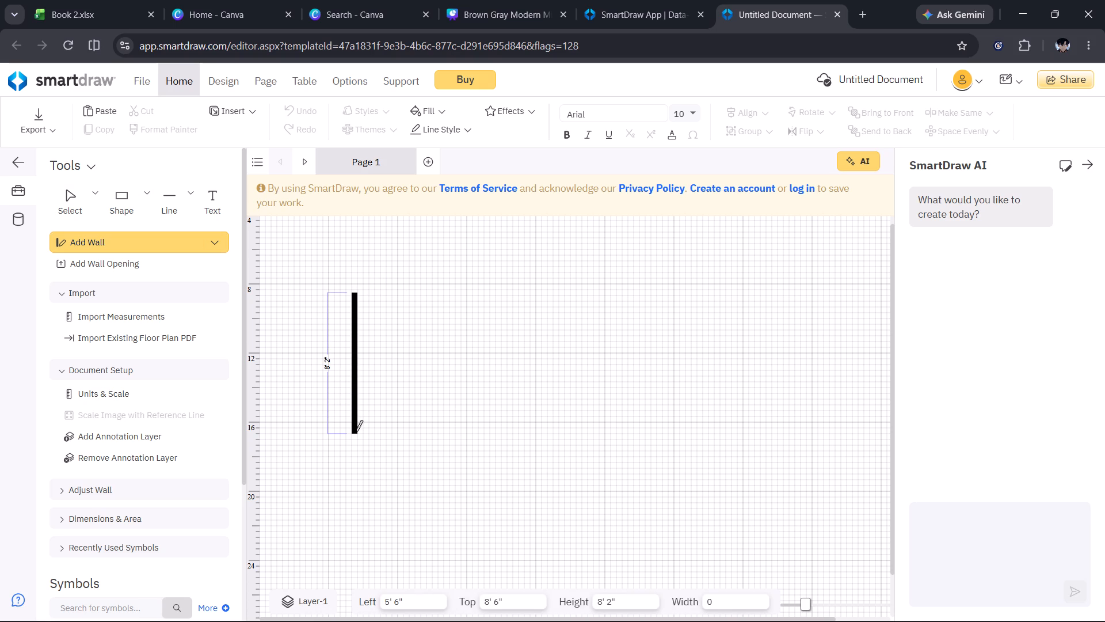
pyautogui.moveTo(356, 431); pyautogui.dragTo(353, 502)
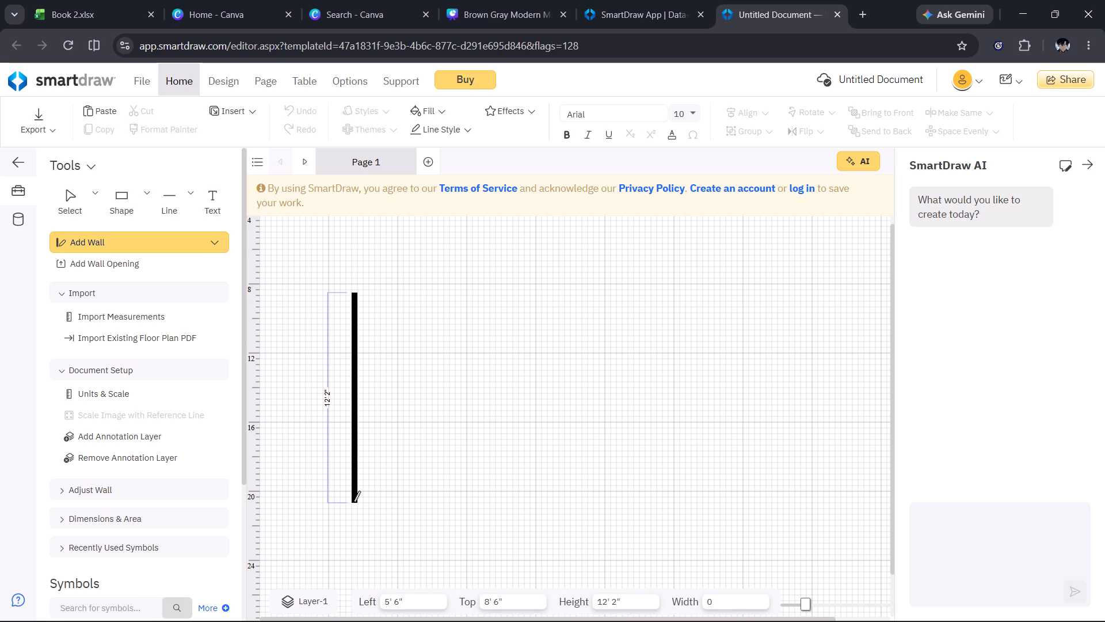
pyautogui.moveTo(353, 502); pyautogui.dragTo(356, 495)
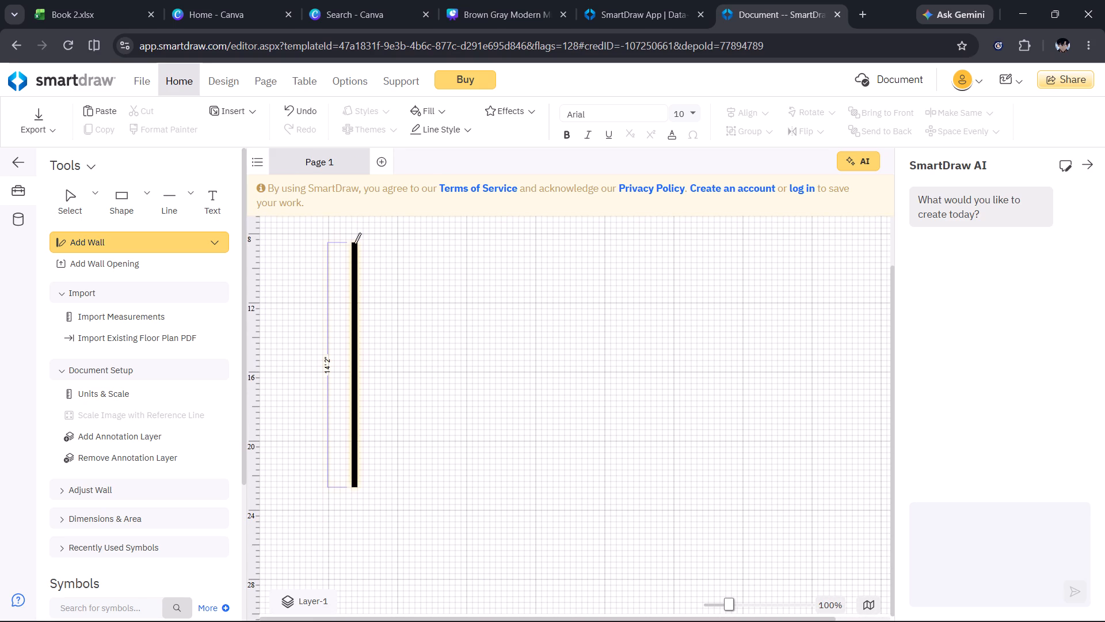
pyautogui.moveTo(354, 244); pyautogui.dragTo(354, 206)
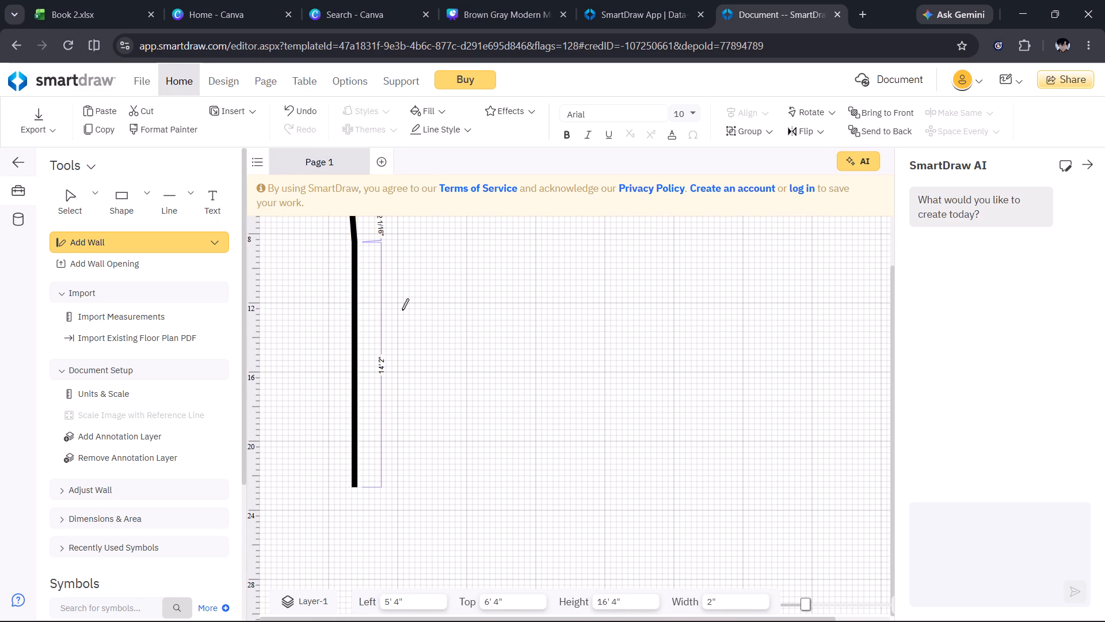
# Continue from the wall's upper end with a top wall about 10' 2" long and an opposite side wall about 16' 3" long.
pyautogui.scroll(2, 402, 310)
pyautogui.moveTo(351, 299); pyautogui.dragTo(364, 298)
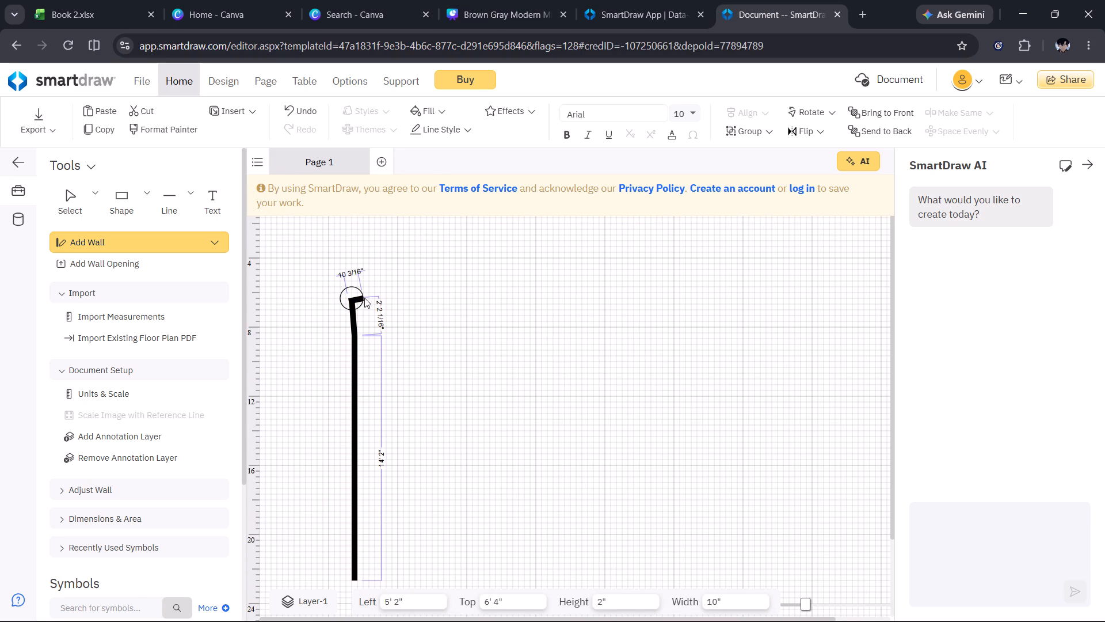
pyautogui.moveTo(364, 298); pyautogui.dragTo(523, 287)
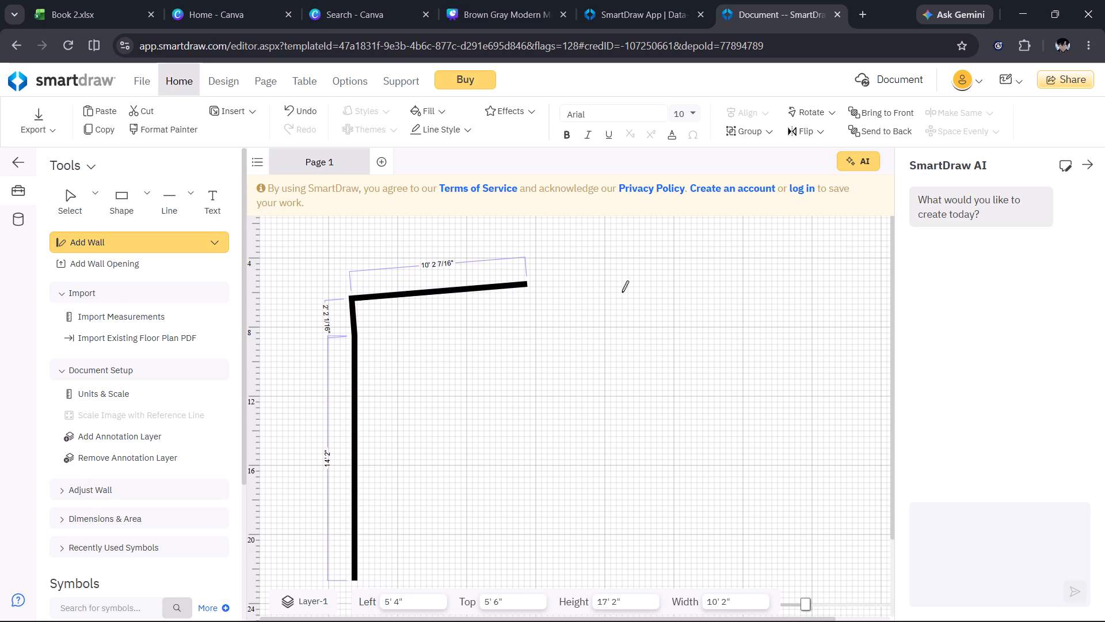
pyautogui.moveTo(526, 287); pyautogui.dragTo(527, 287)
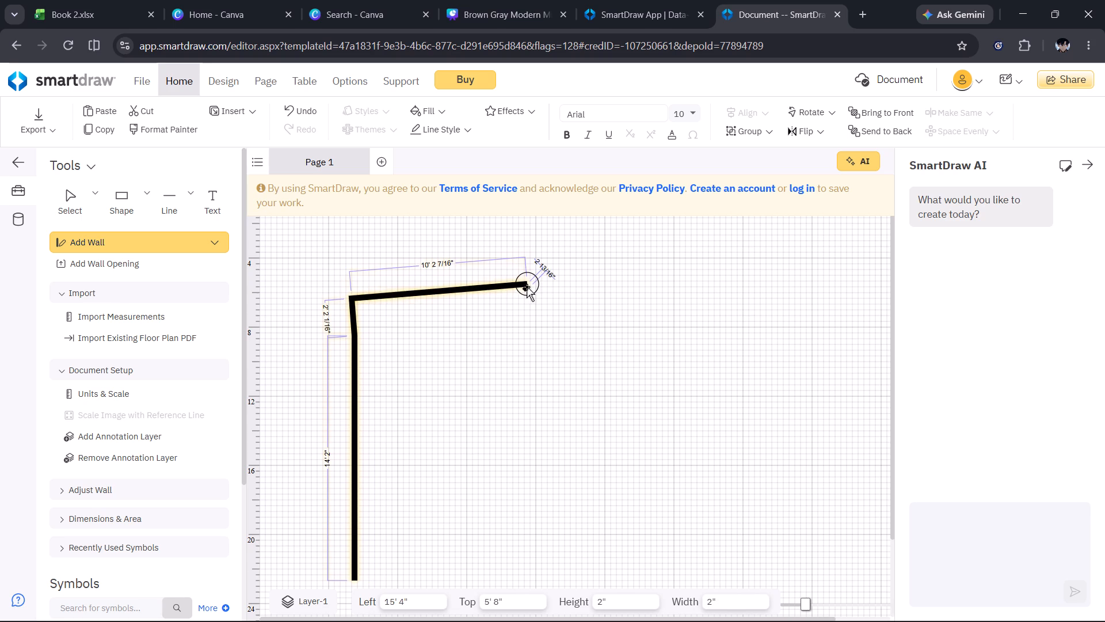
pyautogui.moveTo(527, 287); pyautogui.dragTo(549, 483)
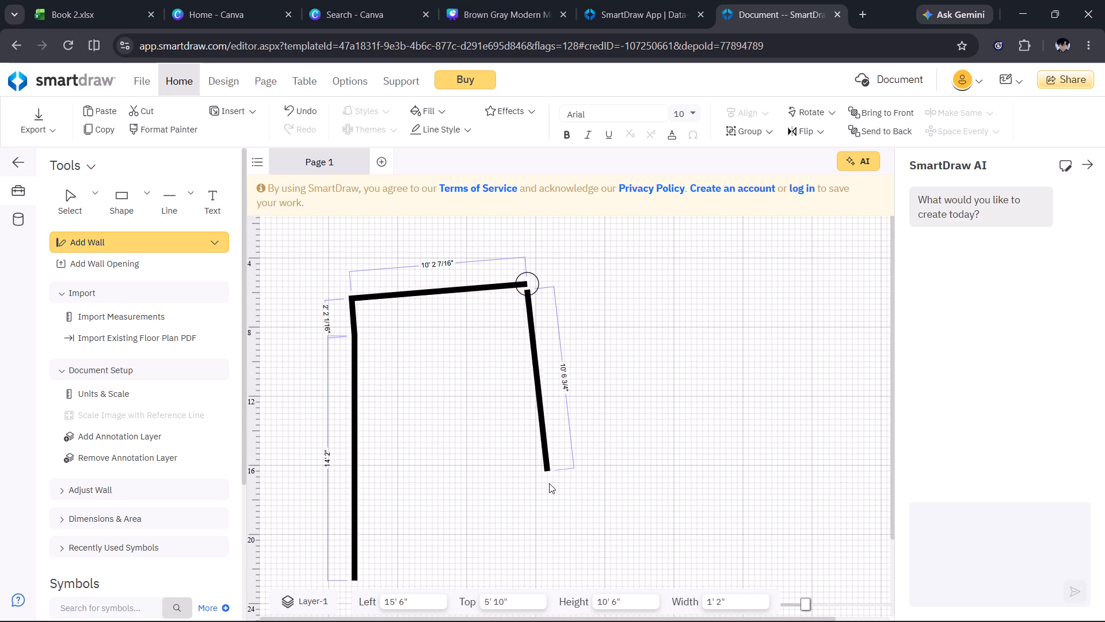
pyautogui.moveTo(549, 483); pyautogui.dragTo(552, 568)
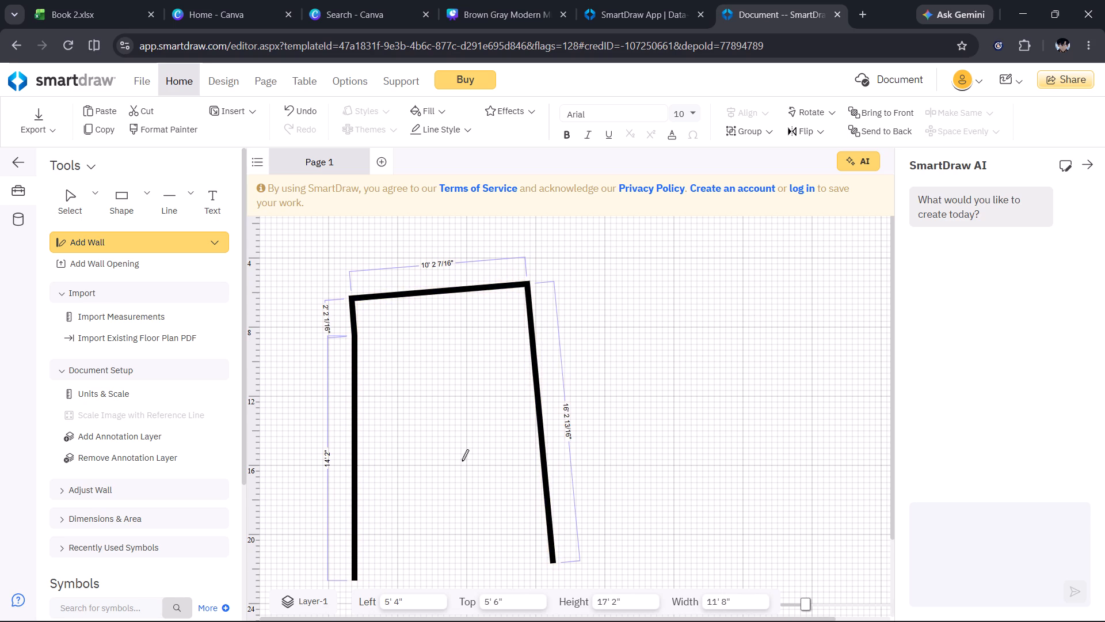
# Draw a closed inner room against the 16' 3" side wall with walls of about 5' 2", 10' 6" and 5' 6".
pyautogui.scroll(-1, 462, 461)
pyautogui.scroll(1, 458, 442)
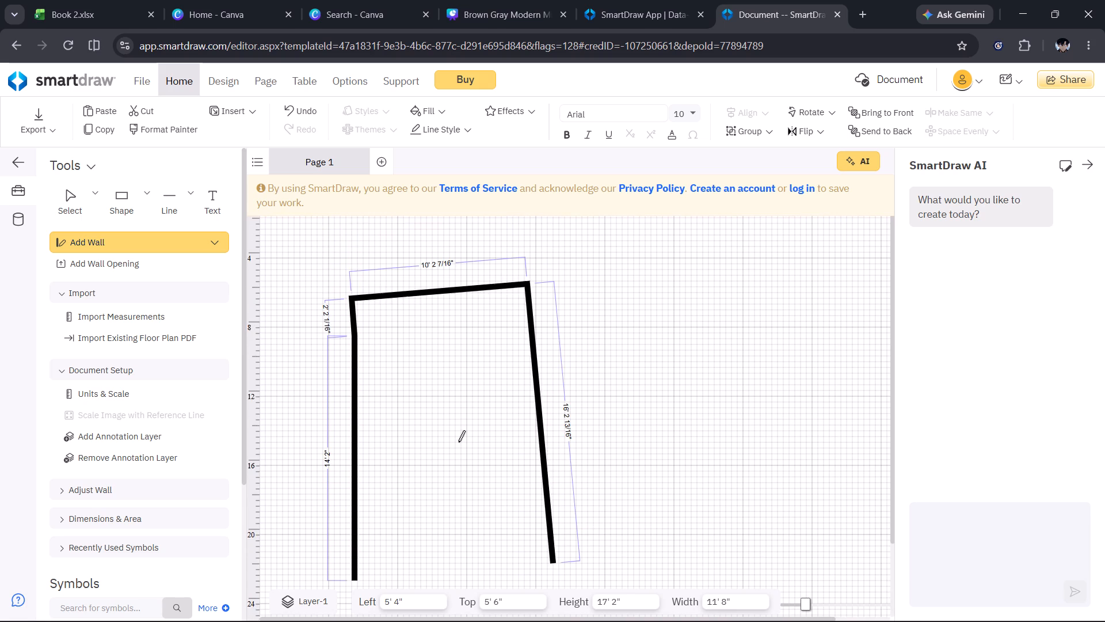
pyautogui.scroll(1, 458, 442)
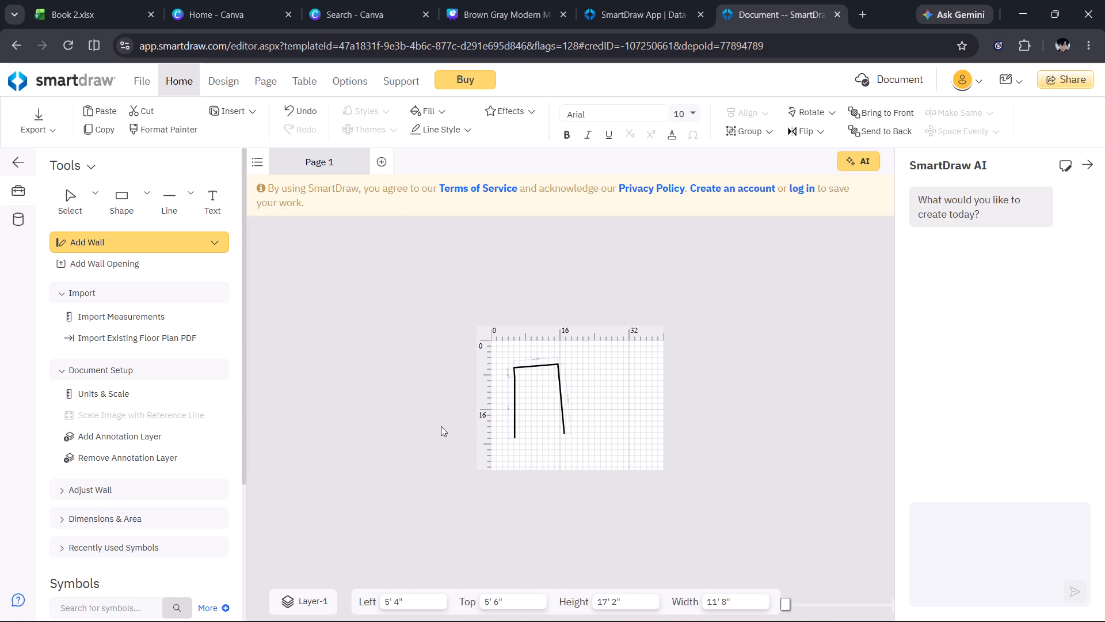
pyautogui.hscroll(-2, 634, 373)
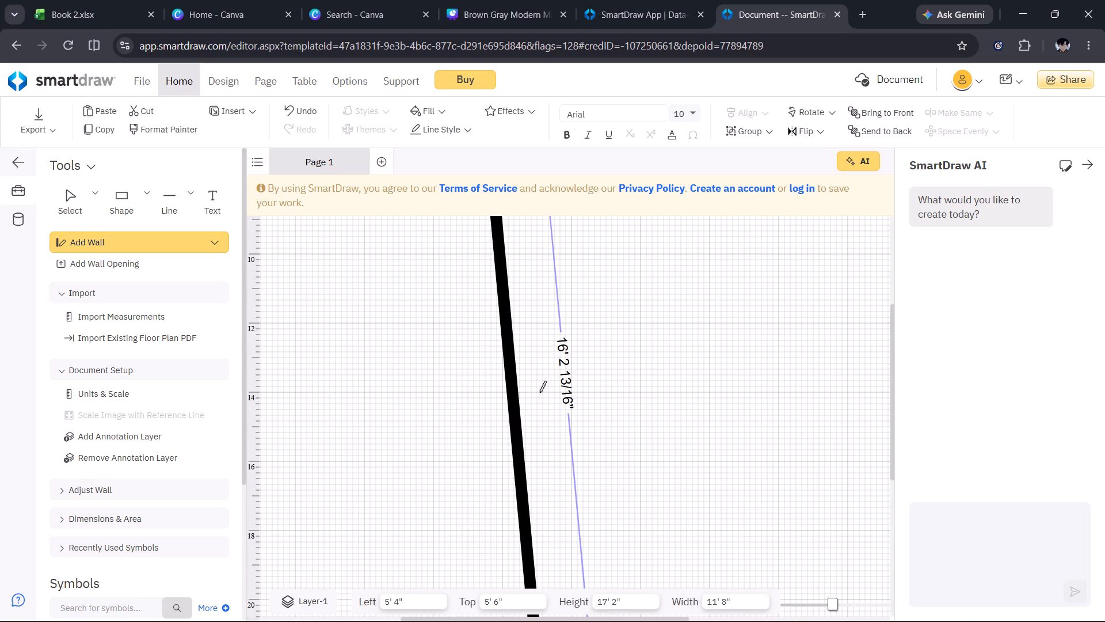
pyautogui.hscroll(1, 555, 365)
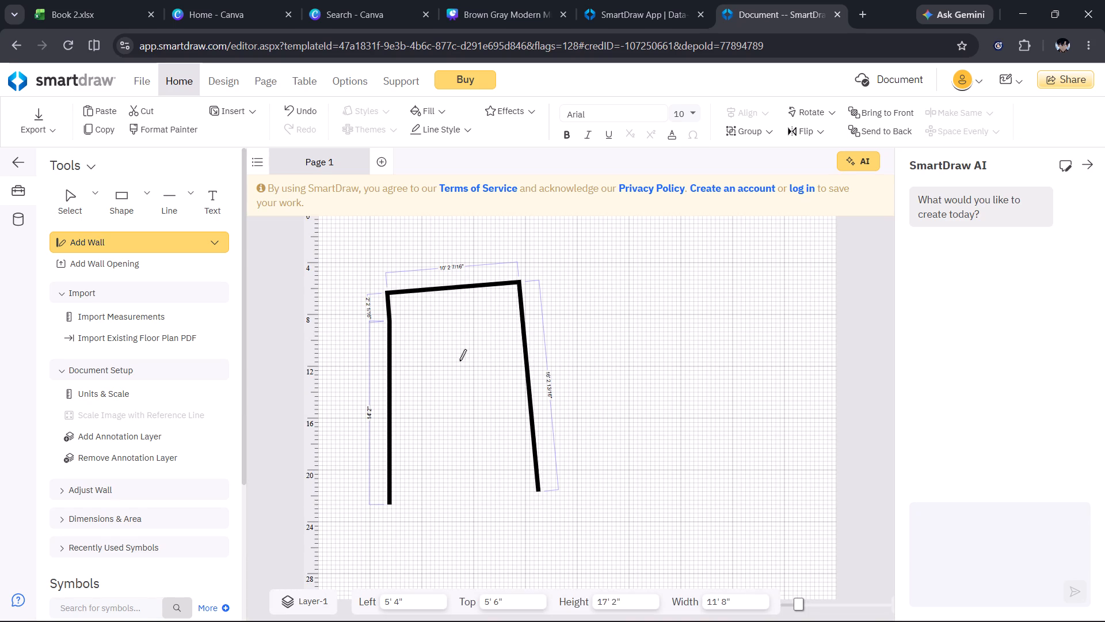
pyautogui.moveTo(460, 361); pyautogui.dragTo(522, 354)
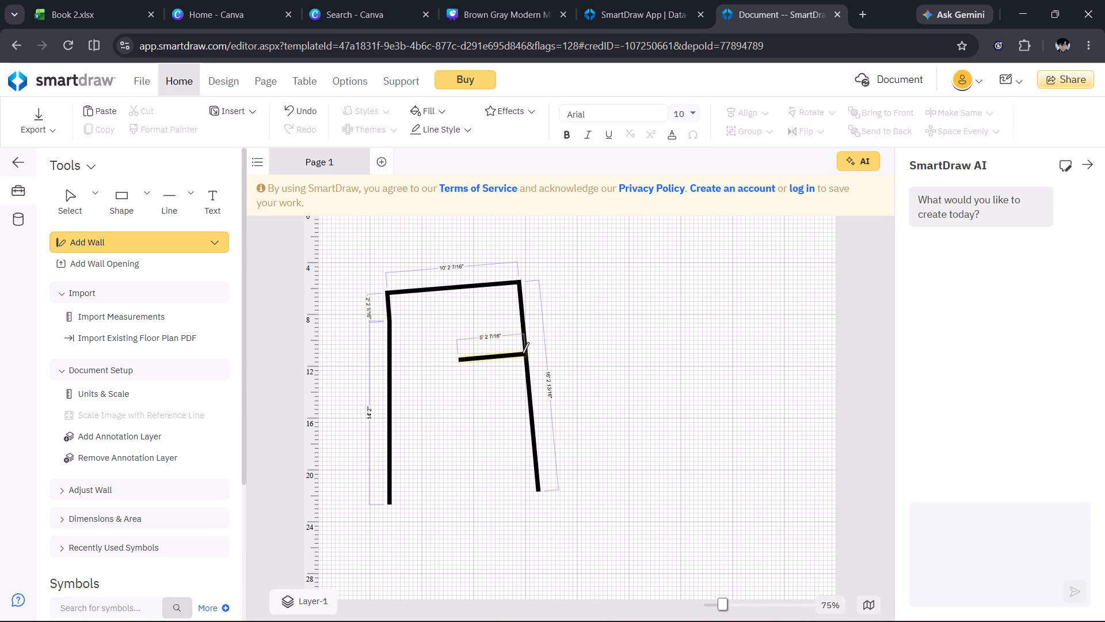
pyautogui.click(459, 360)
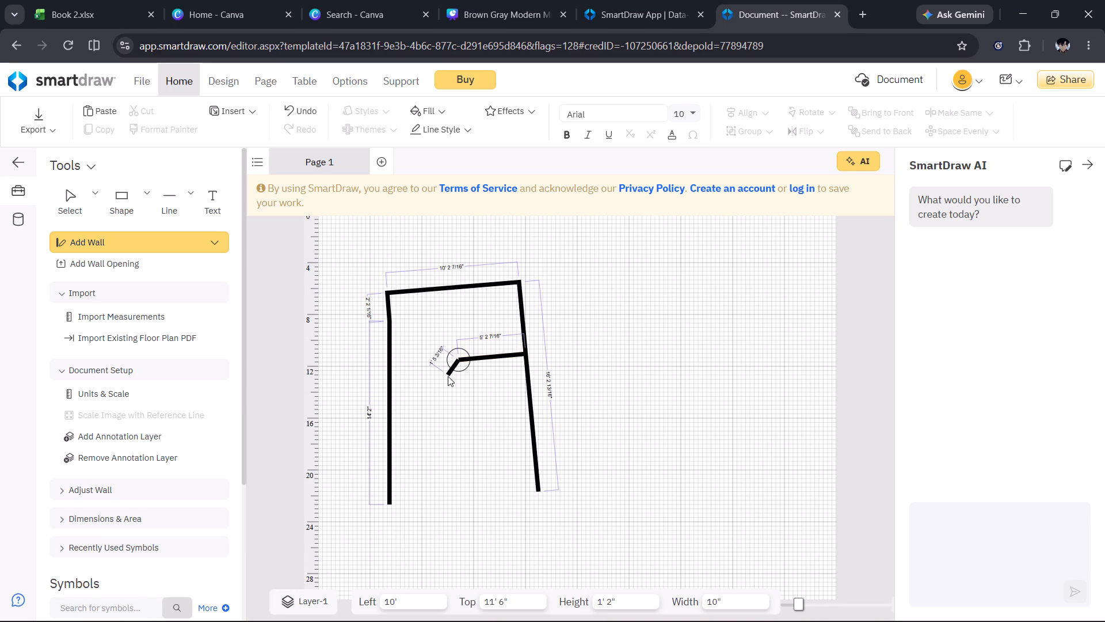
pyautogui.scroll(1, 448, 376)
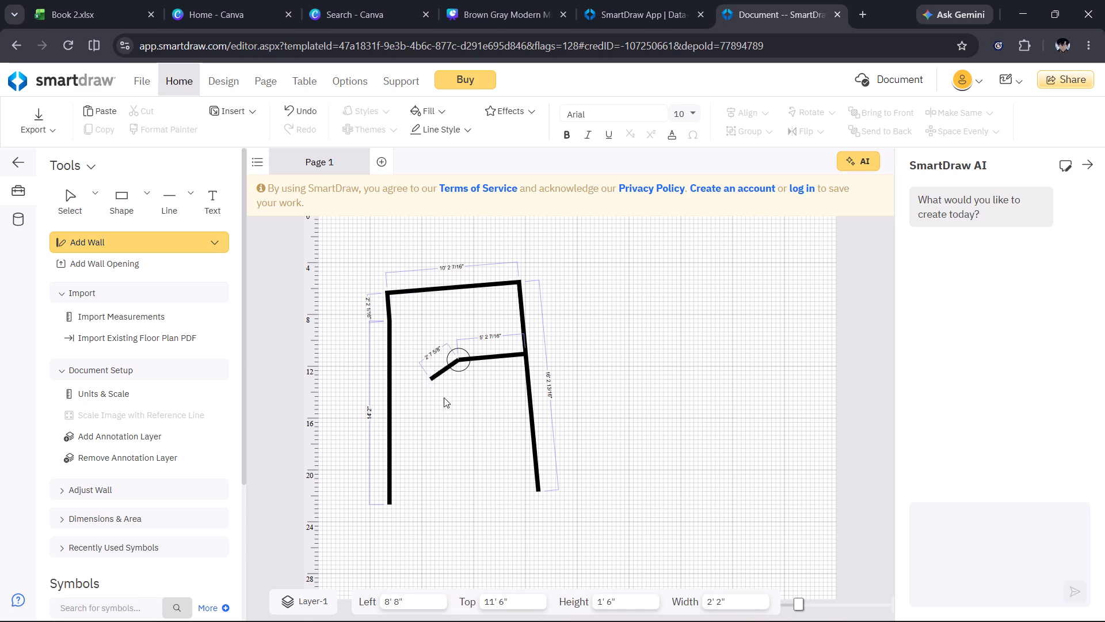
pyautogui.click(467, 495)
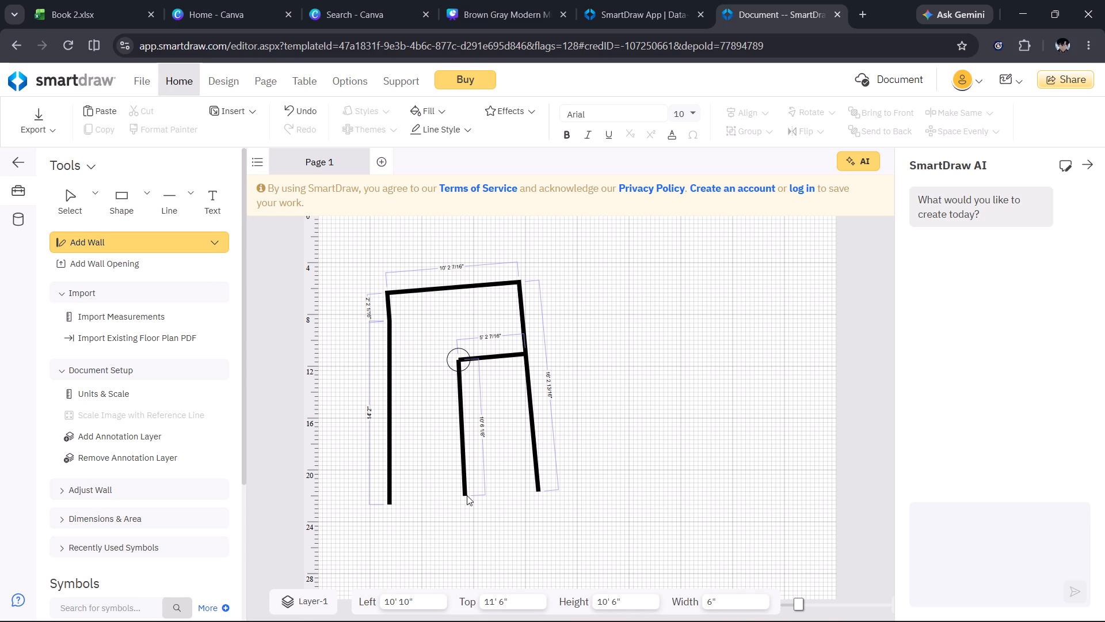
pyautogui.click(469, 495)
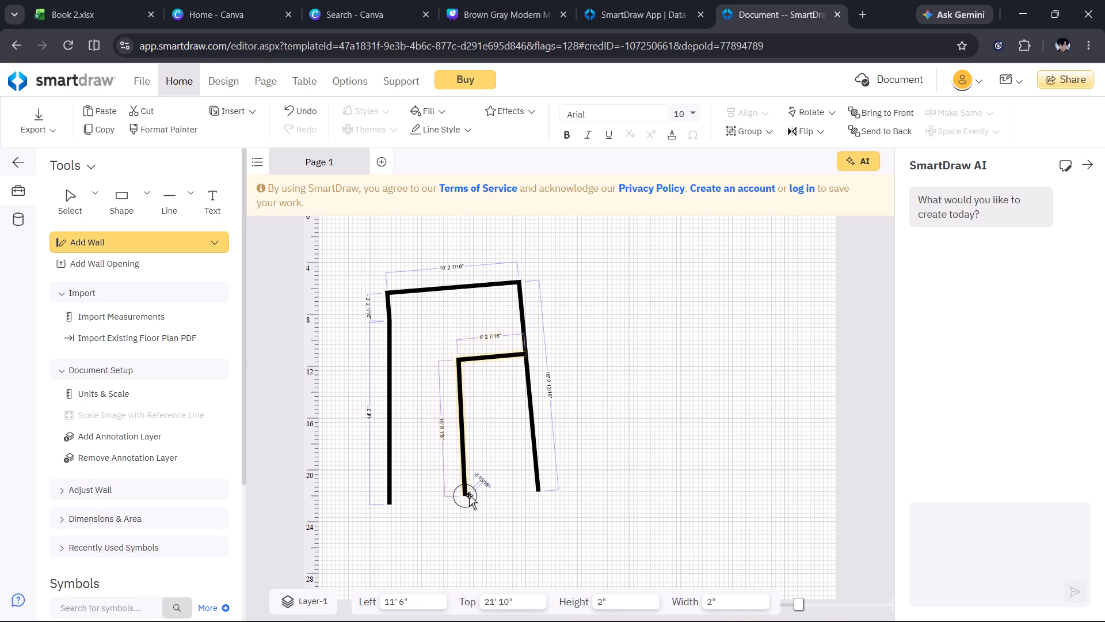
pyautogui.click(540, 491)
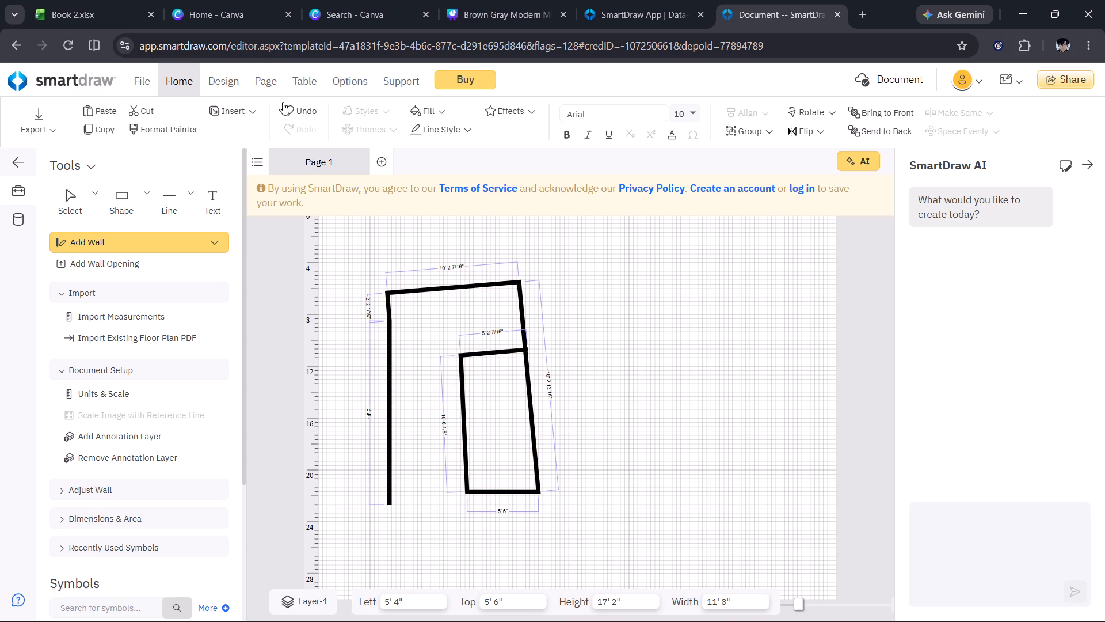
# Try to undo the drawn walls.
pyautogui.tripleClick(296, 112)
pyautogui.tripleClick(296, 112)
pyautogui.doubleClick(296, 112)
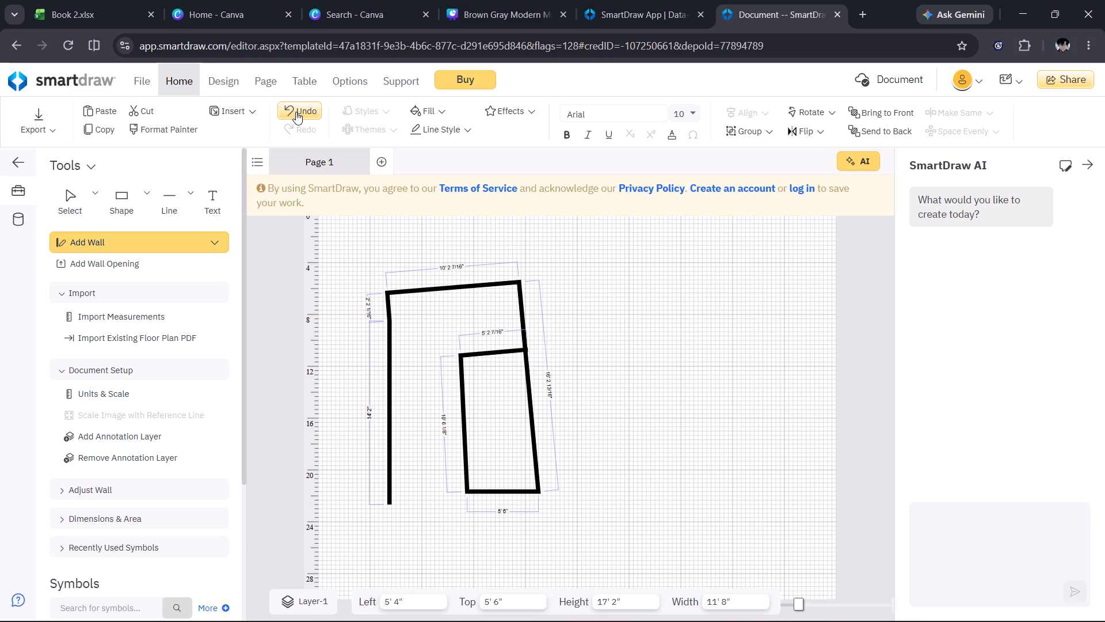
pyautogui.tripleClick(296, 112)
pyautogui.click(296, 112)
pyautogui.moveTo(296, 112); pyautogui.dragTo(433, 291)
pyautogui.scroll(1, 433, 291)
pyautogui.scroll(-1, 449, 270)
# Add a new blank page to the document.
pyautogui.click(386, 174)
pyautogui.click(397, 202)
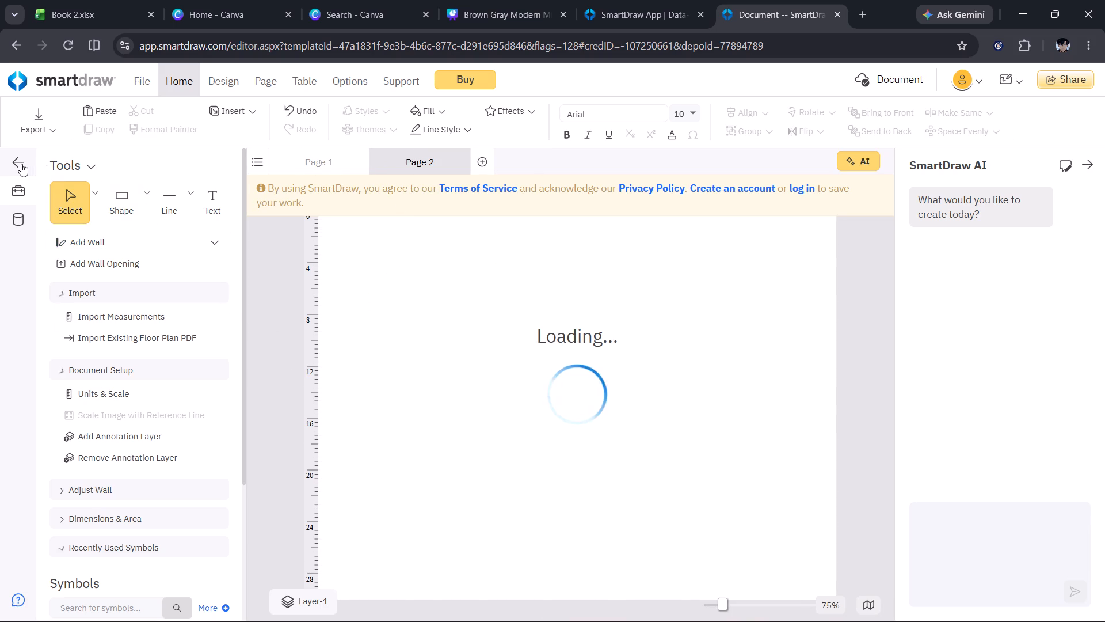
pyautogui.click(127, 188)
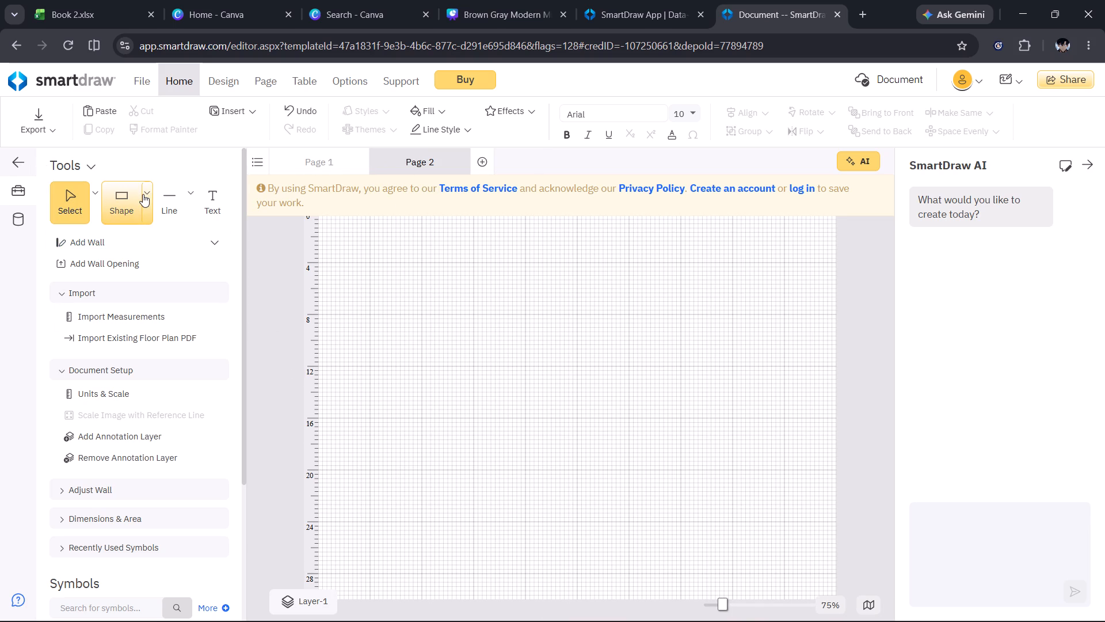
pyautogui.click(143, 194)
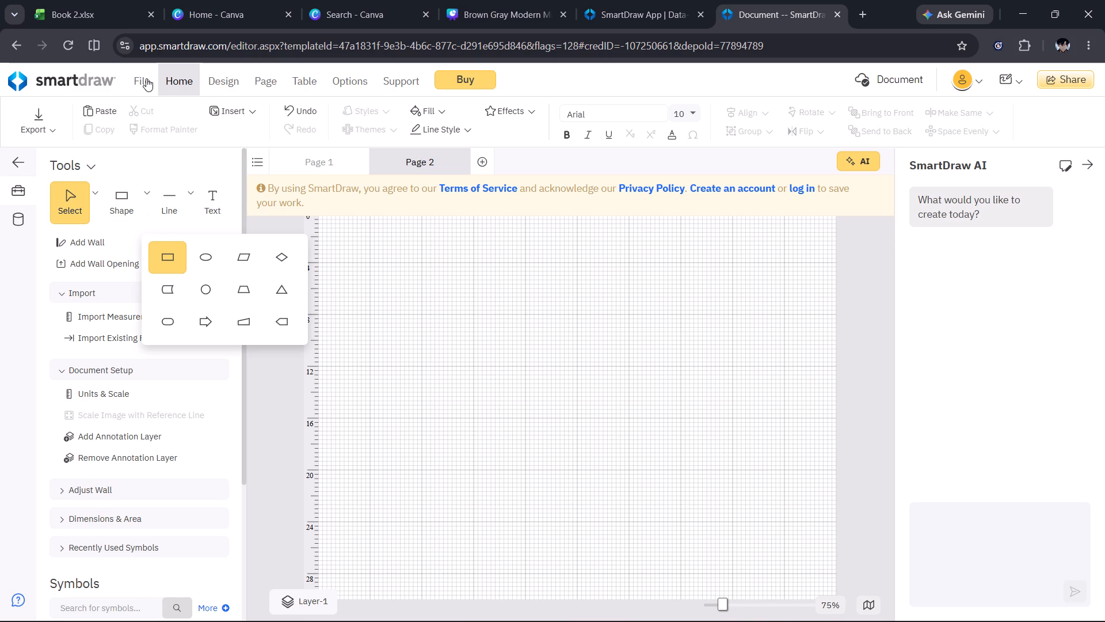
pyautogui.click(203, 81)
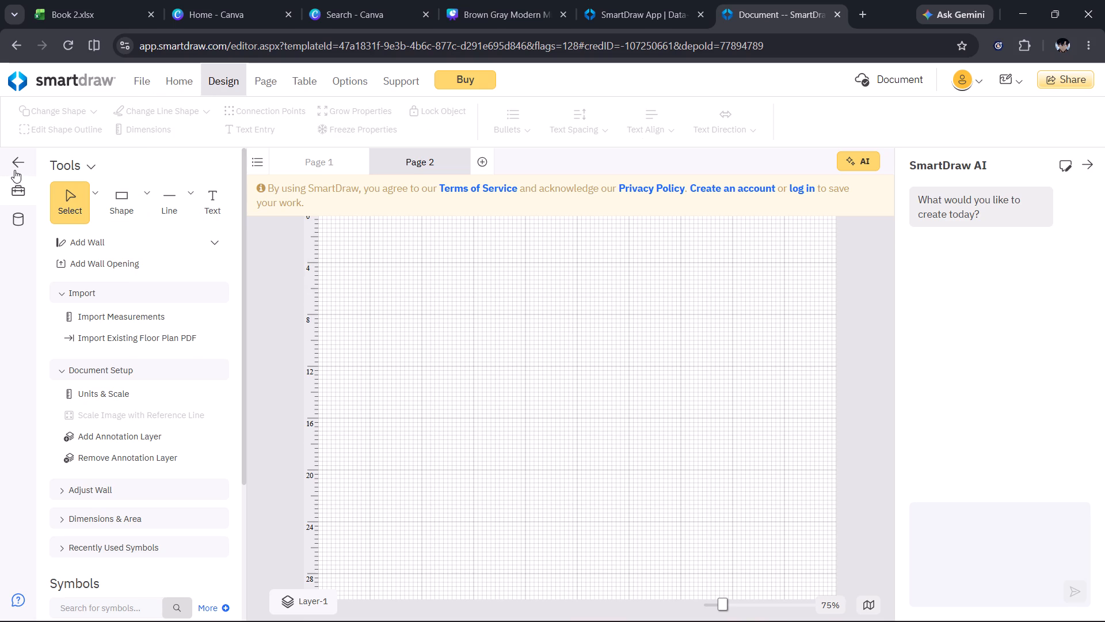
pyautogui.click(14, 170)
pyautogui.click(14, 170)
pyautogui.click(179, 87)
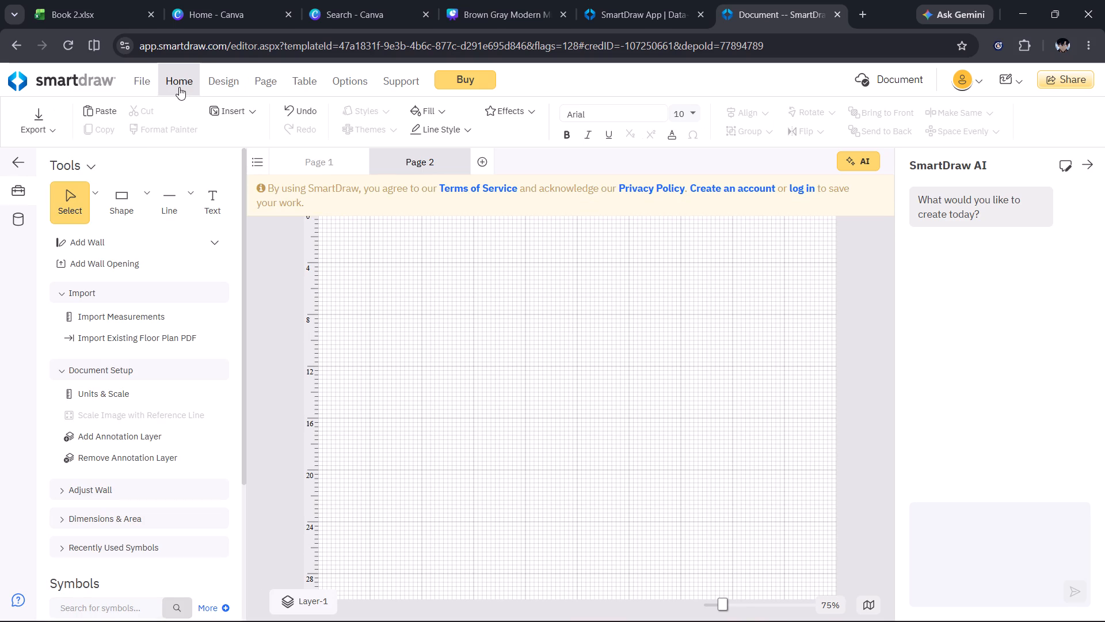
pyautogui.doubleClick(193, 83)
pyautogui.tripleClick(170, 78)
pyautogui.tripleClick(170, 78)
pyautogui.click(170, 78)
# Reload the document in the browser and return to the Home commands.
pyautogui.click(61, 53)
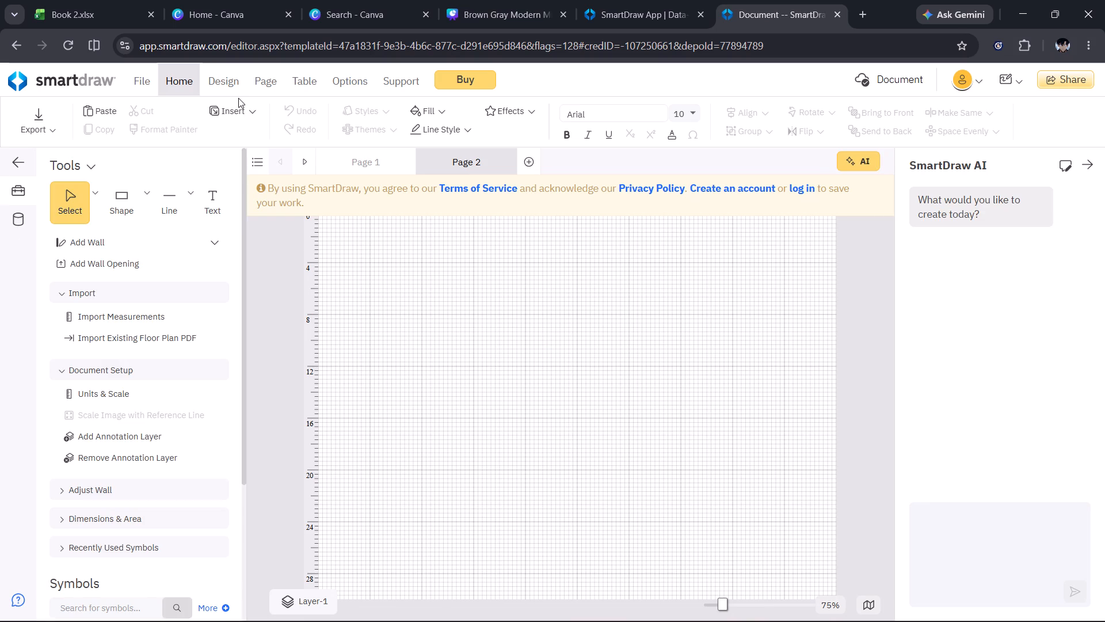
pyautogui.click(174, 84)
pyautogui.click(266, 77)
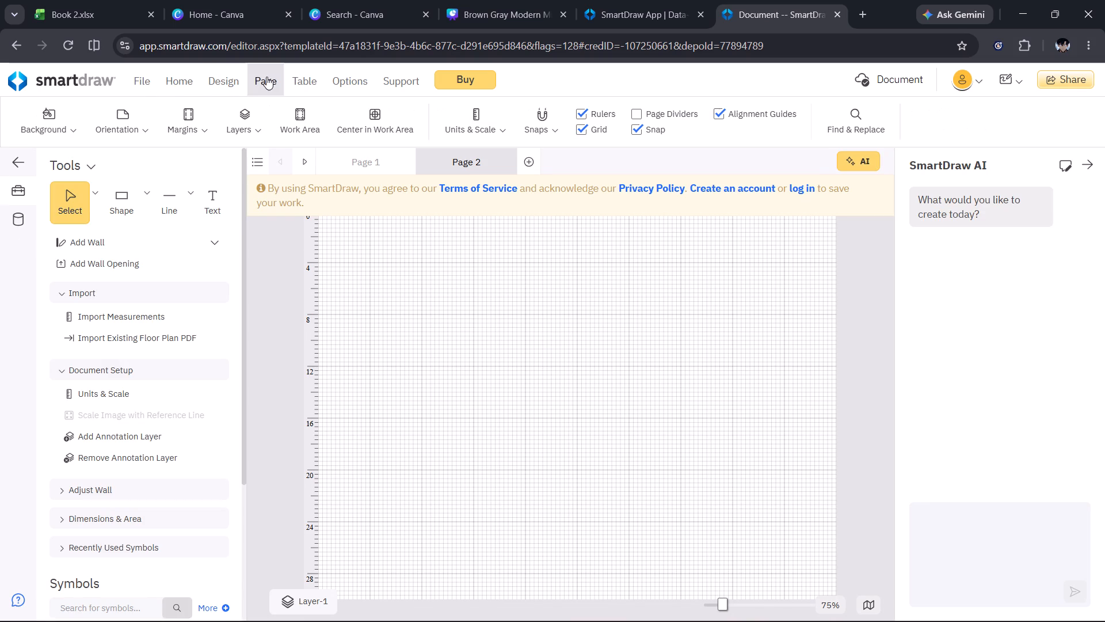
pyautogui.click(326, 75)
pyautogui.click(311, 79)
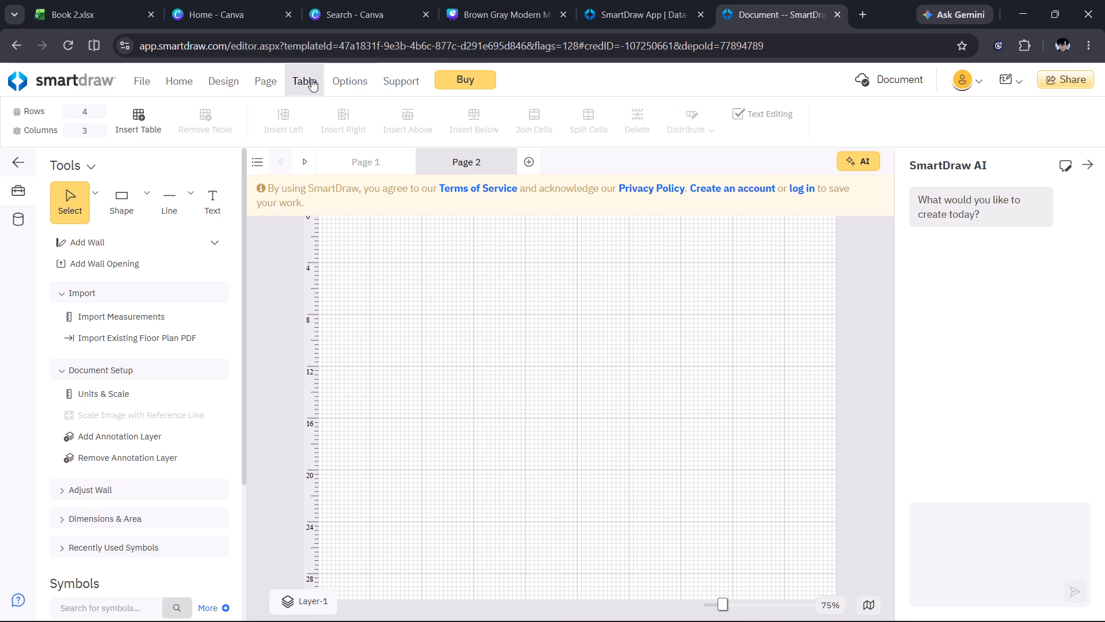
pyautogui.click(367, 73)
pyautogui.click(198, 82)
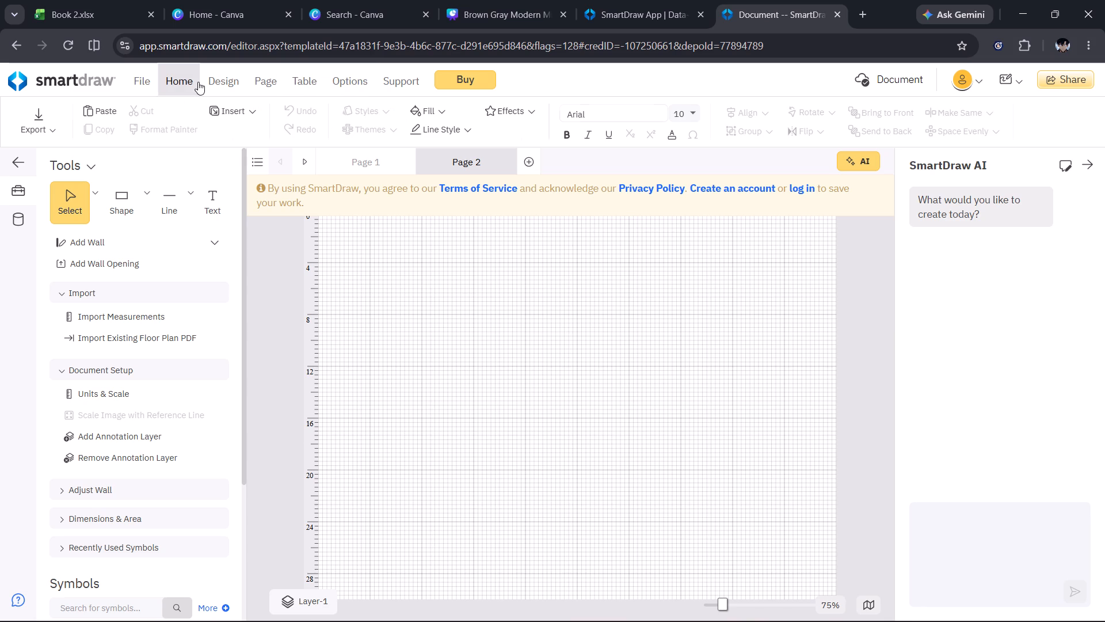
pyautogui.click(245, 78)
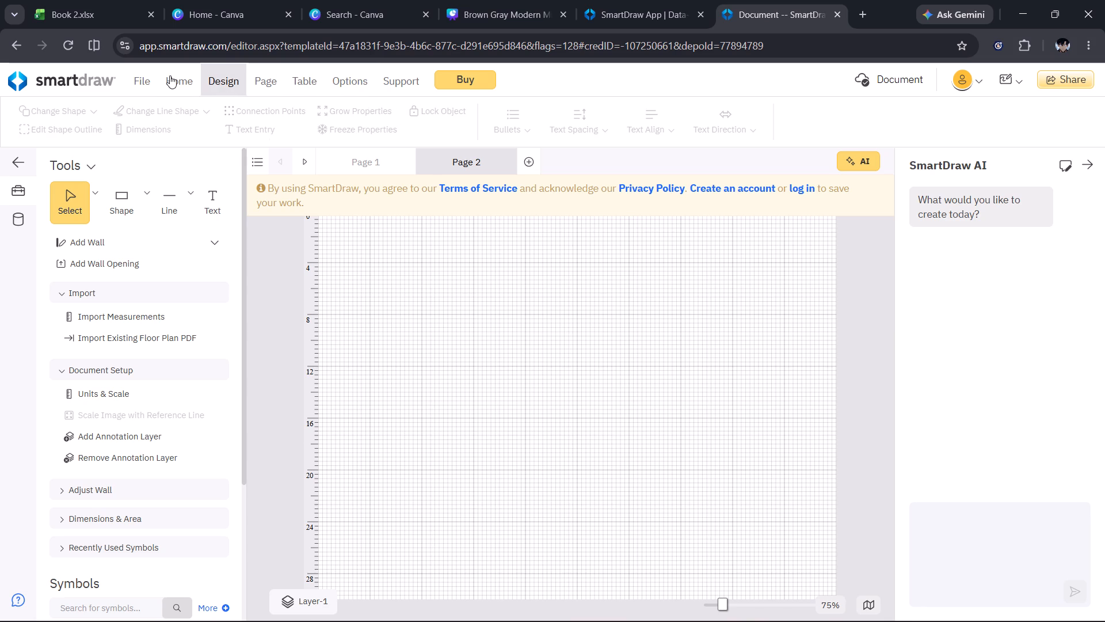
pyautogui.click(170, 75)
# Place a wall opening near the bottom middle of Page 2 and widen it to about 5' 4".
pyautogui.click(117, 261)
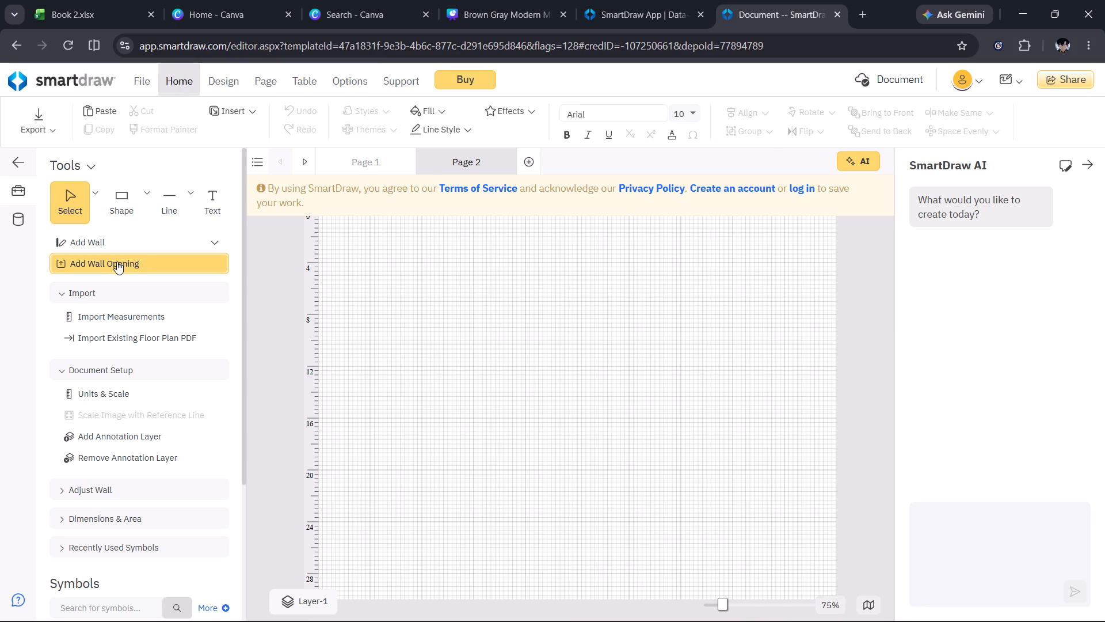
pyautogui.click(541, 518)
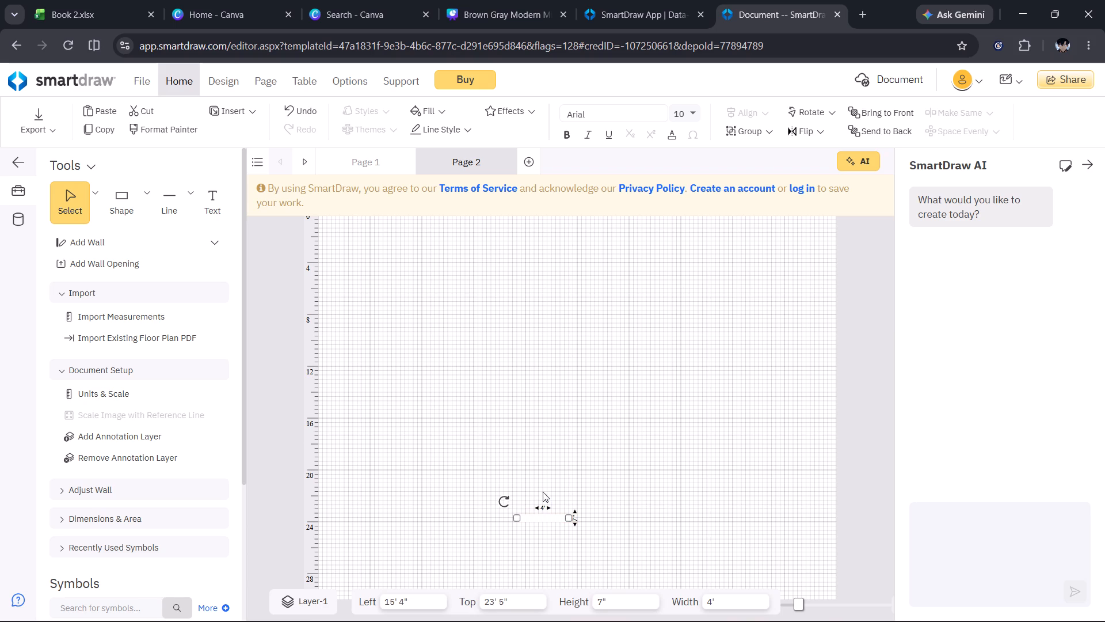
pyautogui.click(570, 521)
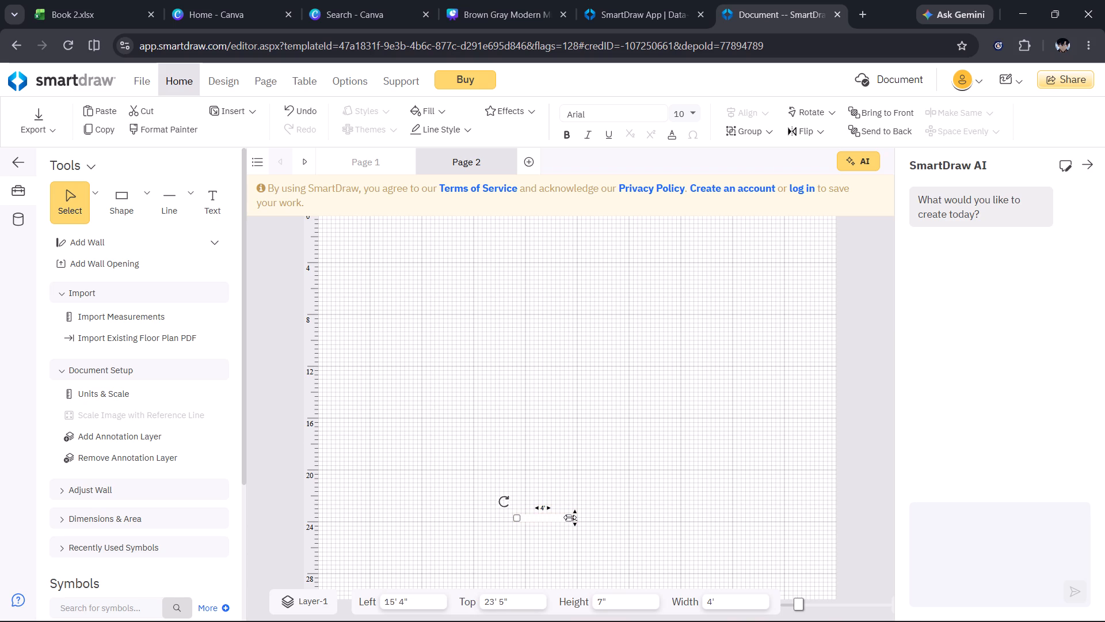
pyautogui.click(570, 517)
pyautogui.hscroll(3, 572, 519)
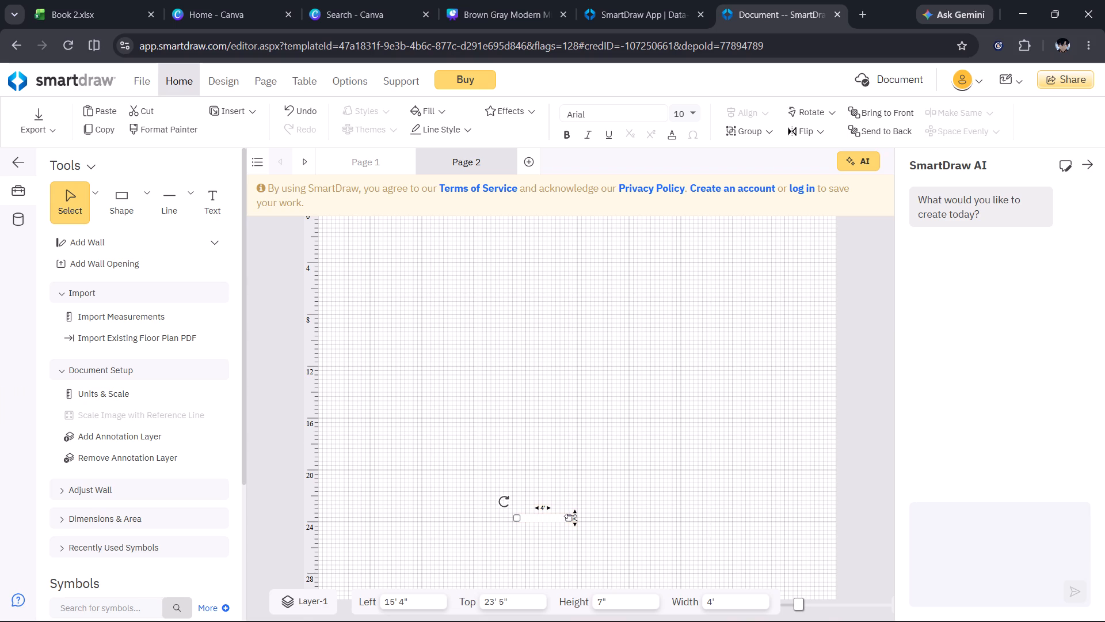
pyautogui.moveTo(570, 516); pyautogui.dragTo(586, 517)
pyautogui.click(600, 464)
pyautogui.rightClick(600, 464)
pyautogui.click(600, 464)
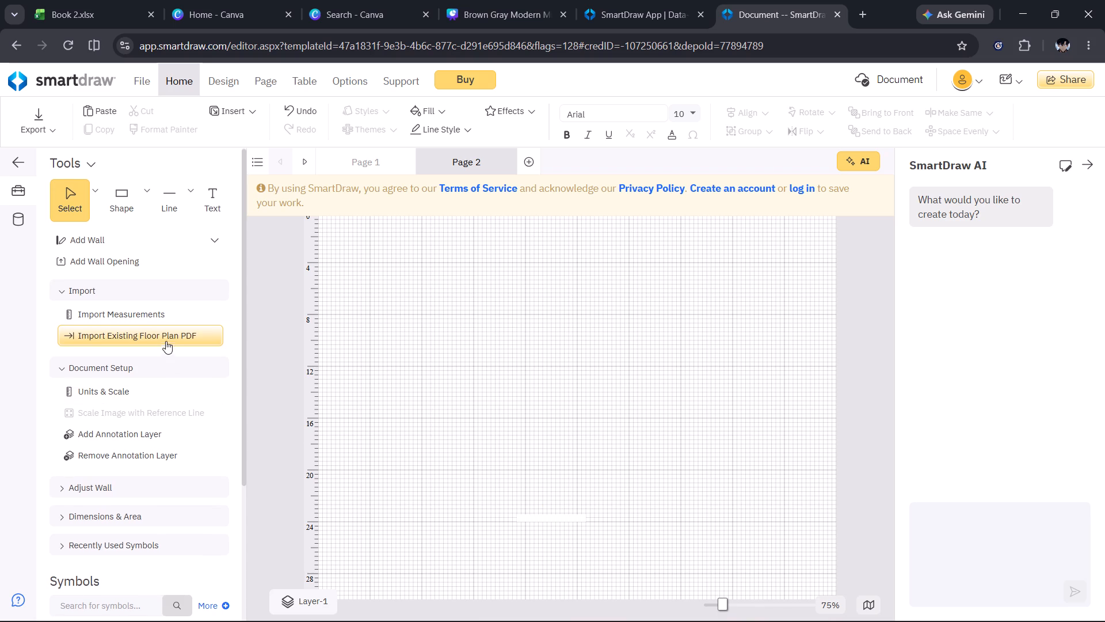
# Look through the floor plan tools and symbol categories, expanding the Room Outlines category.
pyautogui.scroll(-1, 153, 363)
pyautogui.scroll(1, 153, 363)
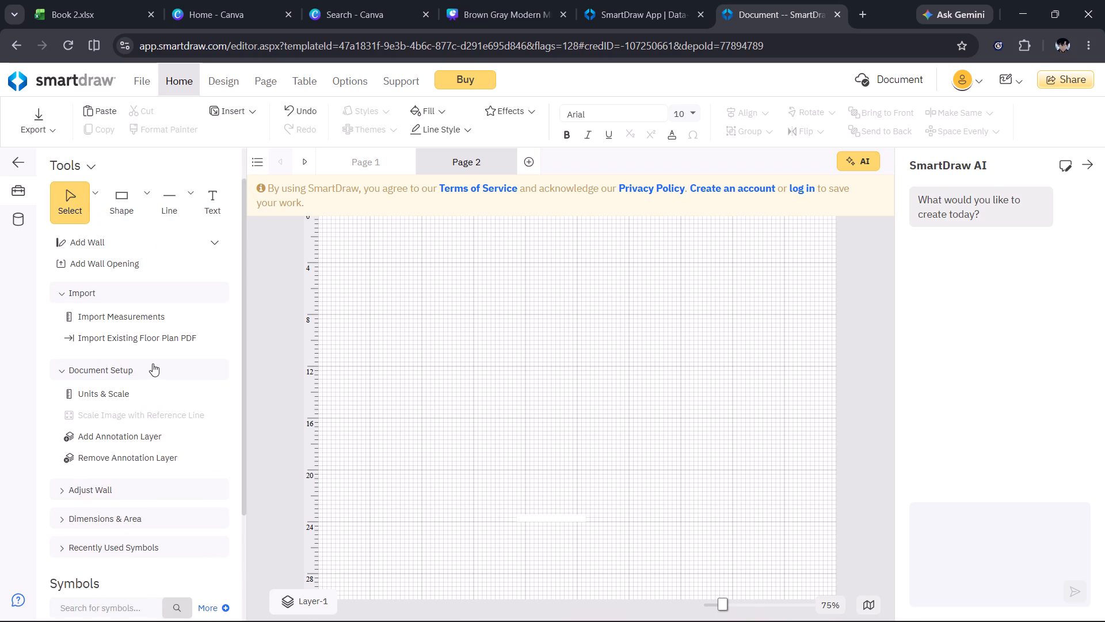
pyautogui.scroll(-4, 153, 363)
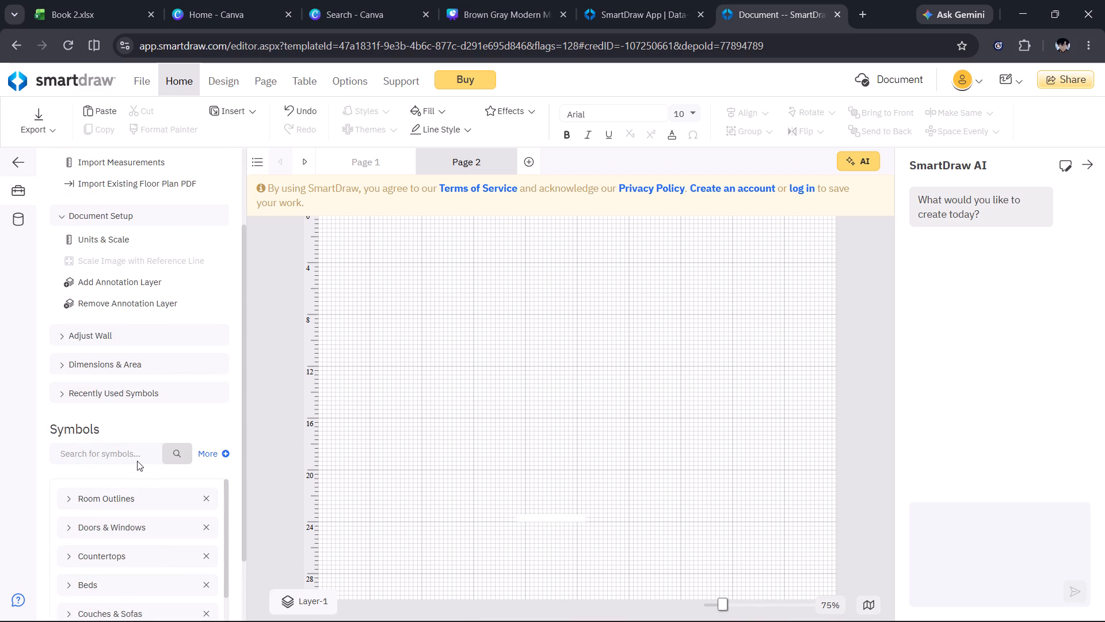
pyautogui.doubleClick(137, 460)
pyautogui.doubleClick(85, 457)
pyautogui.hscroll(1, 85, 457)
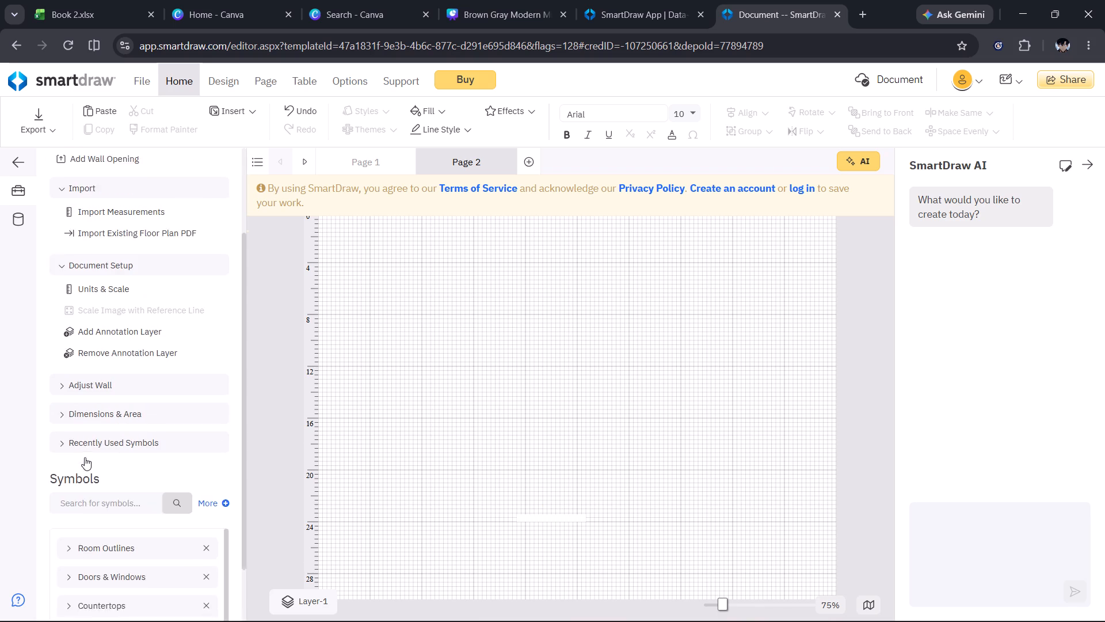
pyautogui.hscroll(1, 85, 457)
pyautogui.scroll(-1, 85, 457)
pyautogui.scroll(1, 87, 469)
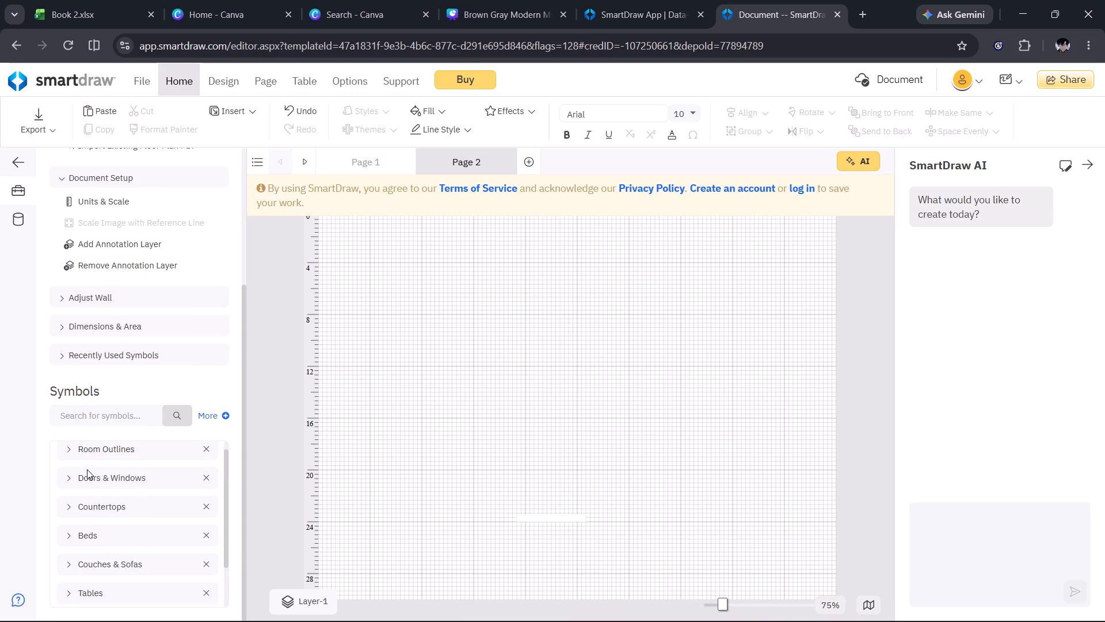
pyautogui.scroll(1, 87, 469)
pyautogui.click(87, 460)
pyautogui.scroll(4, 87, 460)
pyautogui.scroll(-2, 165, 481)
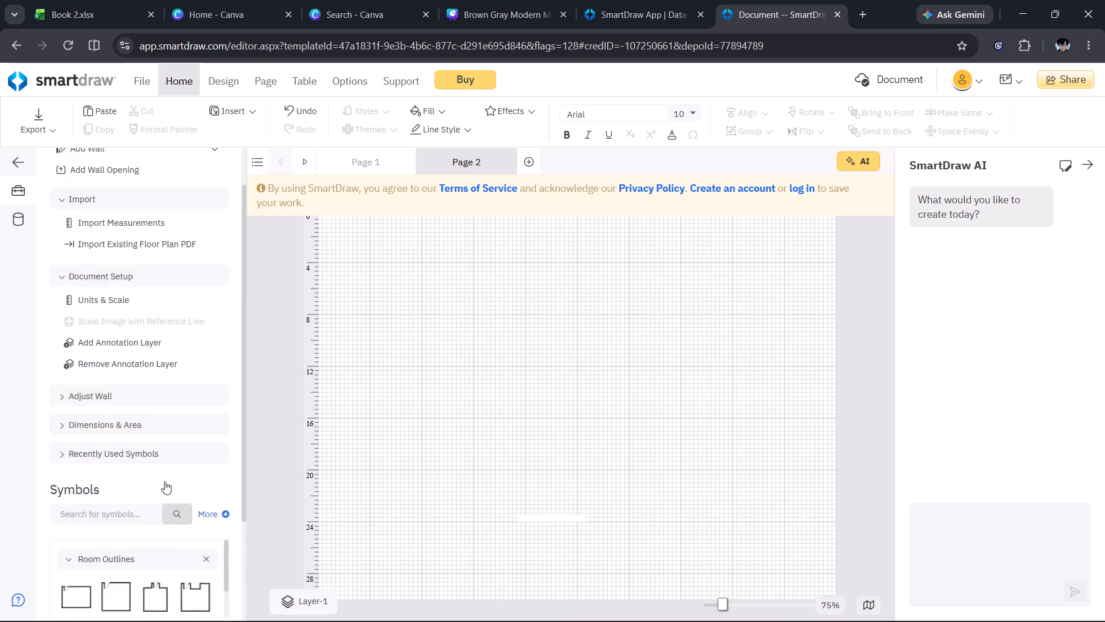
pyautogui.scroll(-1, 165, 481)
pyautogui.scroll(2, 146, 424)
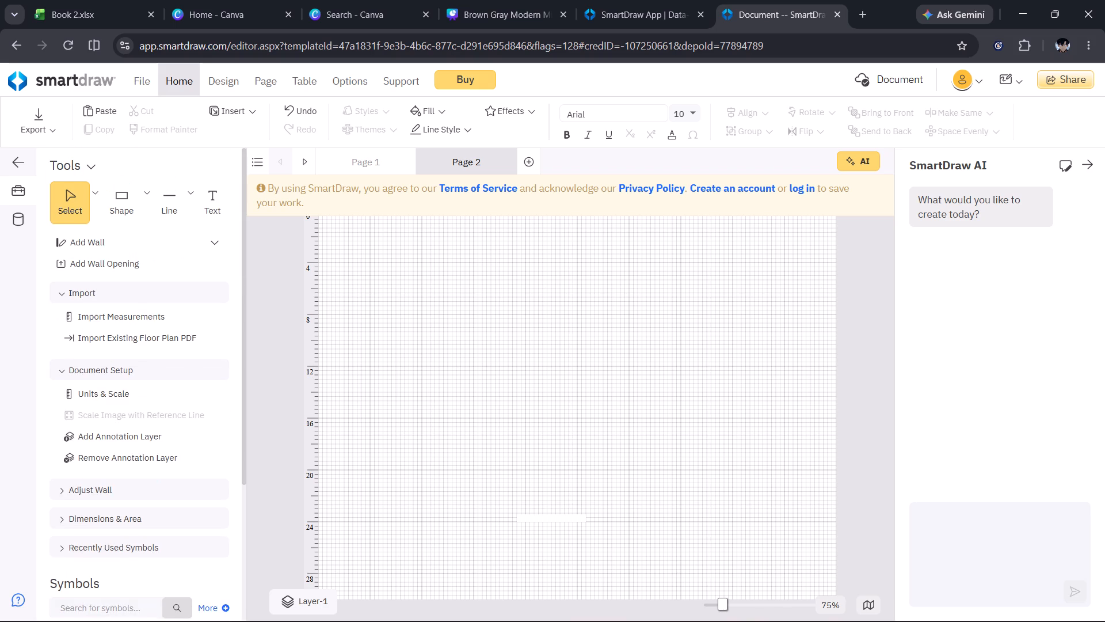
# Draw a vertical Exterior Wall 6" about 18' 1" long as the plan's left side and extend its upper end by about 2' 11".
pyautogui.click(128, 252)
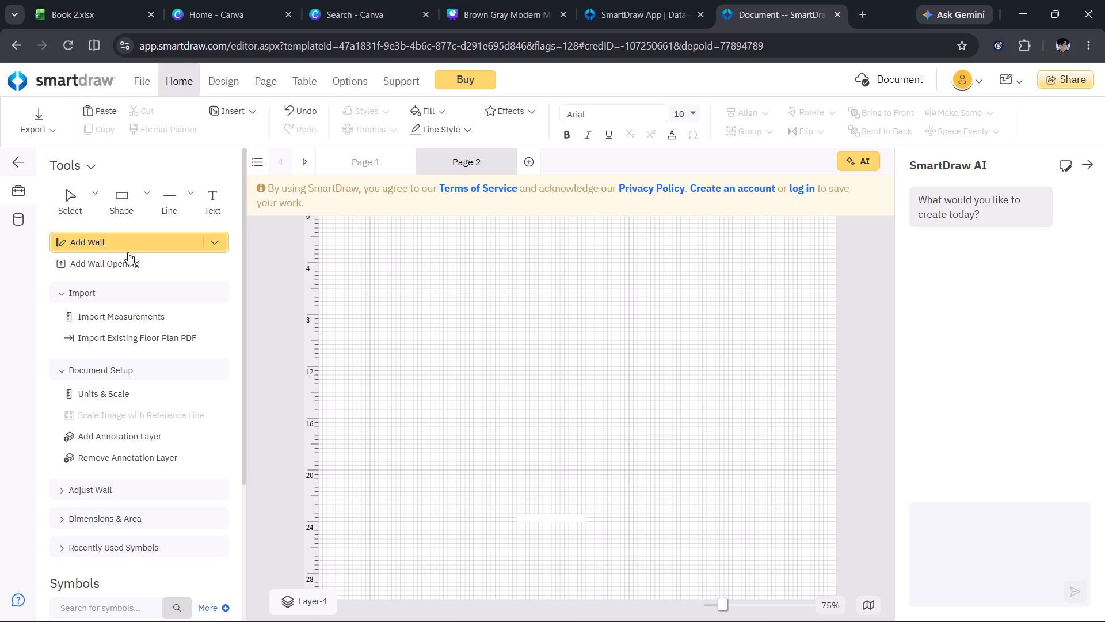
pyautogui.click(128, 252)
pyautogui.click(211, 236)
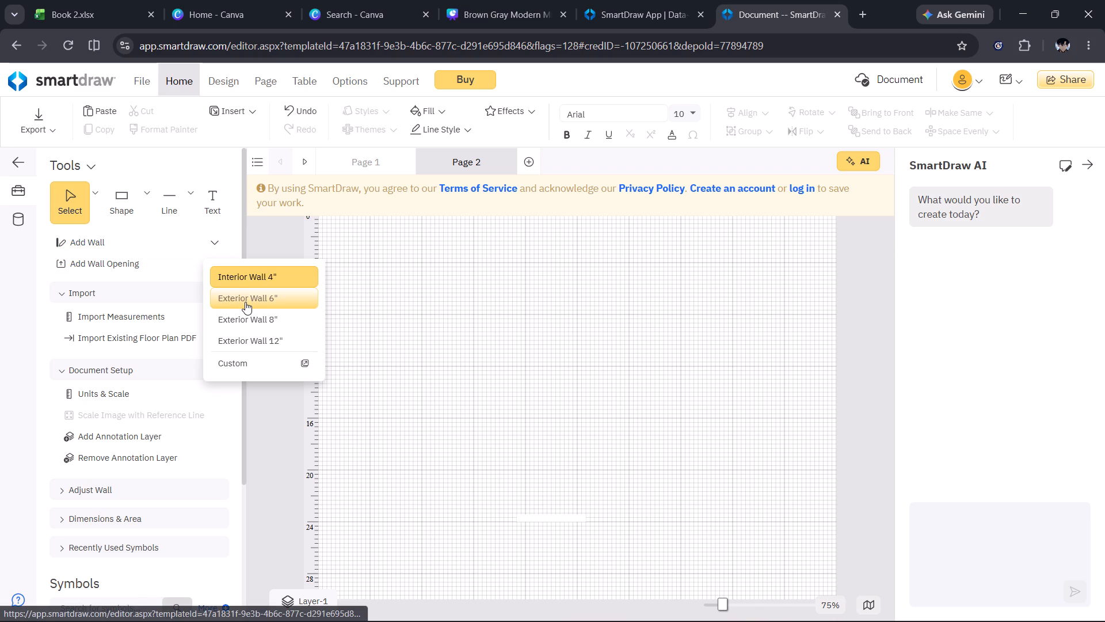
pyautogui.click(245, 302)
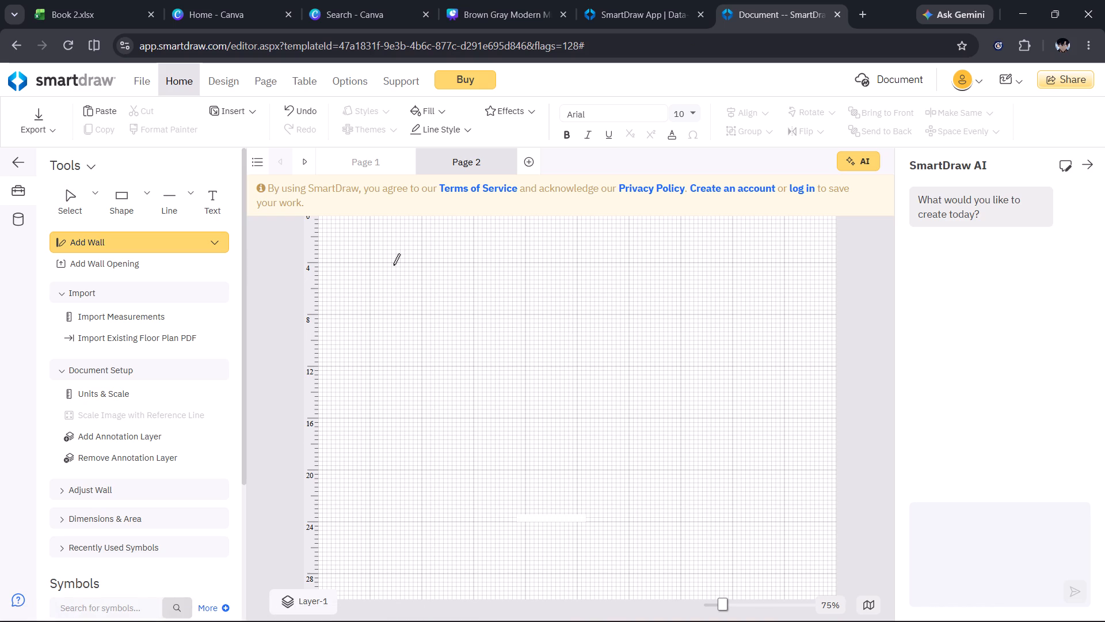
pyautogui.click(393, 266)
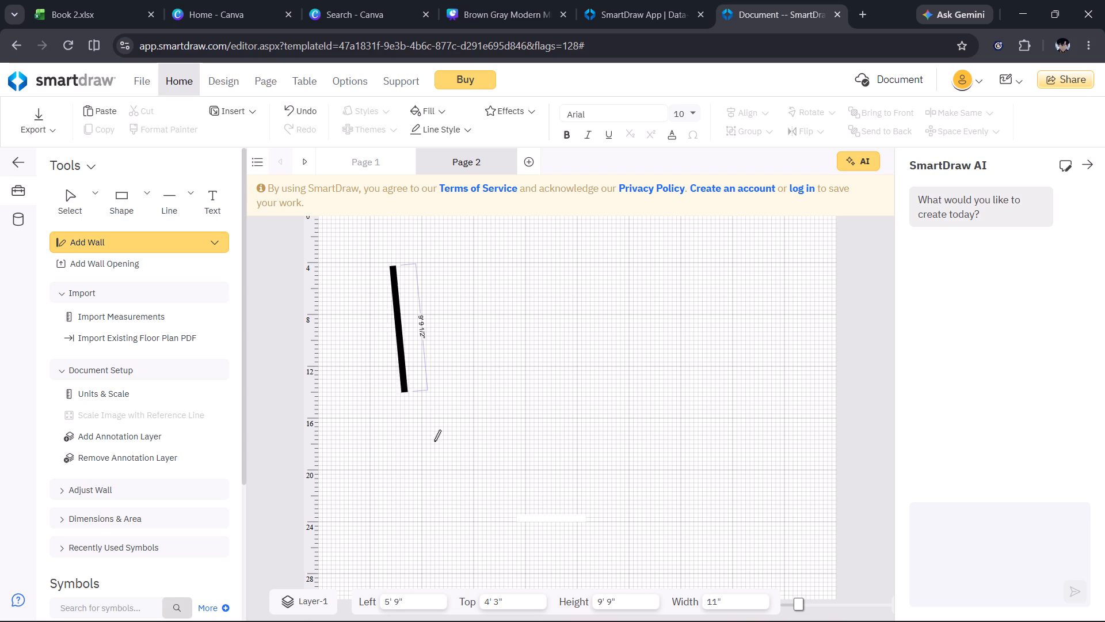
pyautogui.click(393, 500)
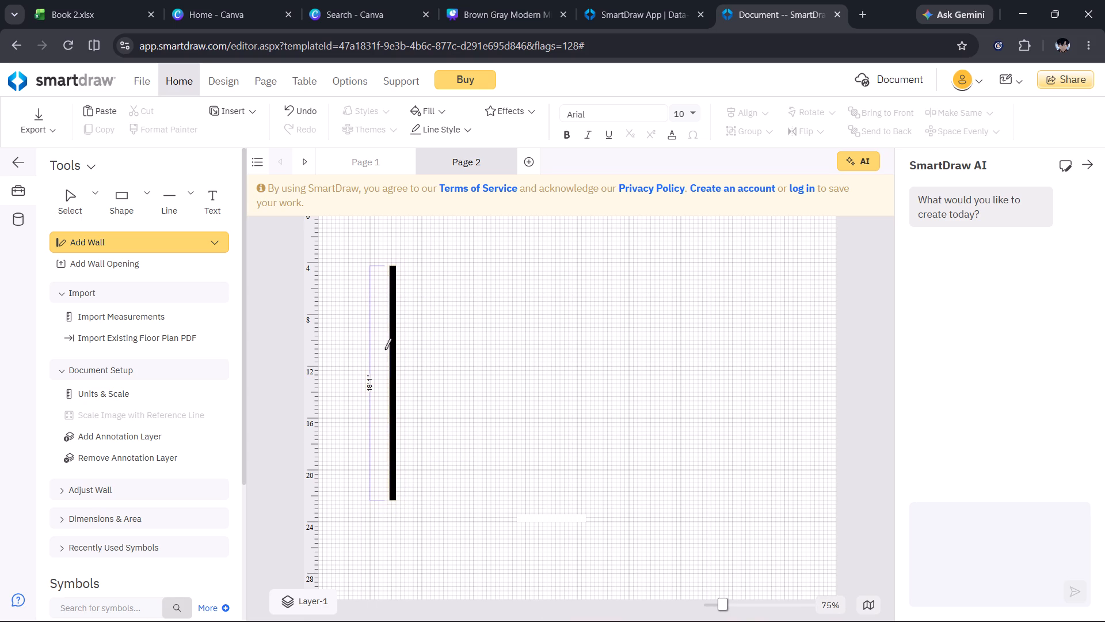
pyautogui.click(392, 266)
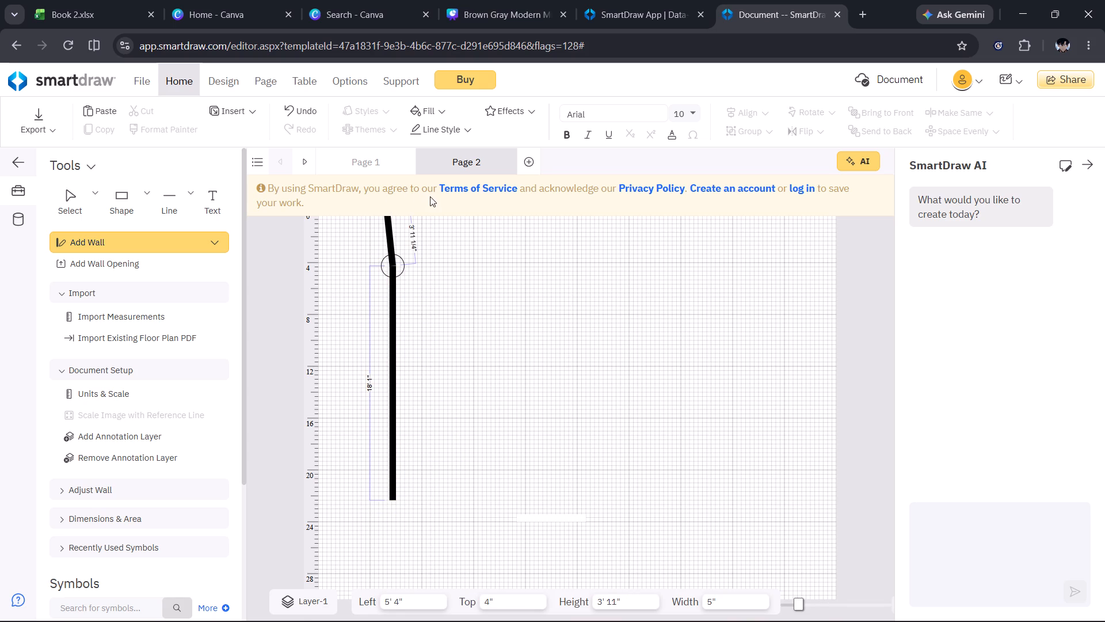
pyautogui.click(390, 226)
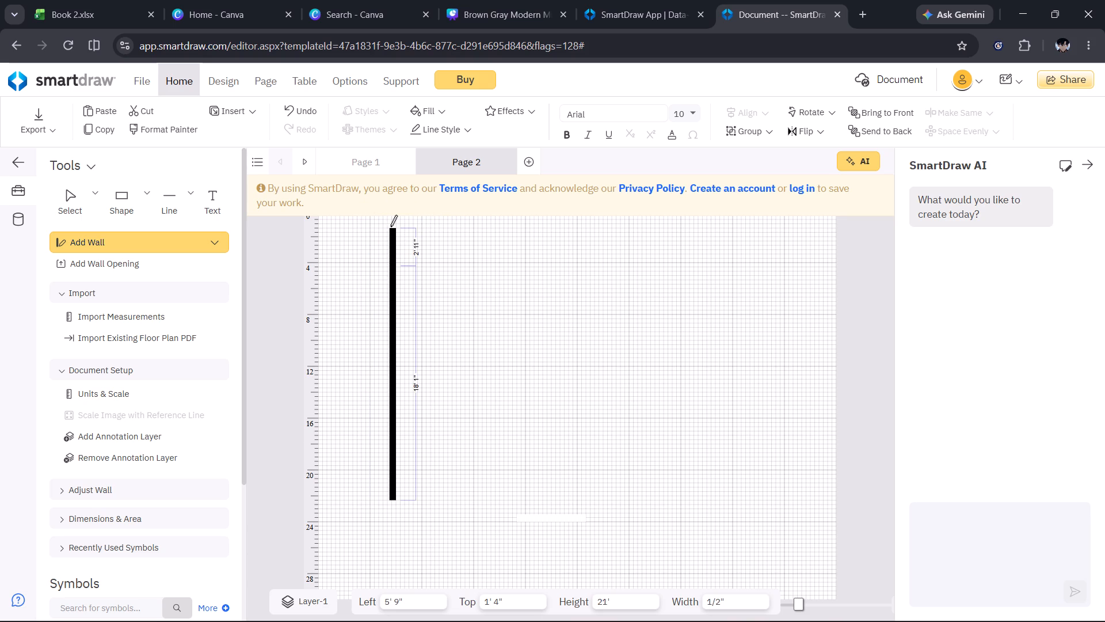
# Draw a top wall about 32' 3" long from the left wall's upper end and a right wall about 20' 5" down from it.
pyautogui.click(393, 229)
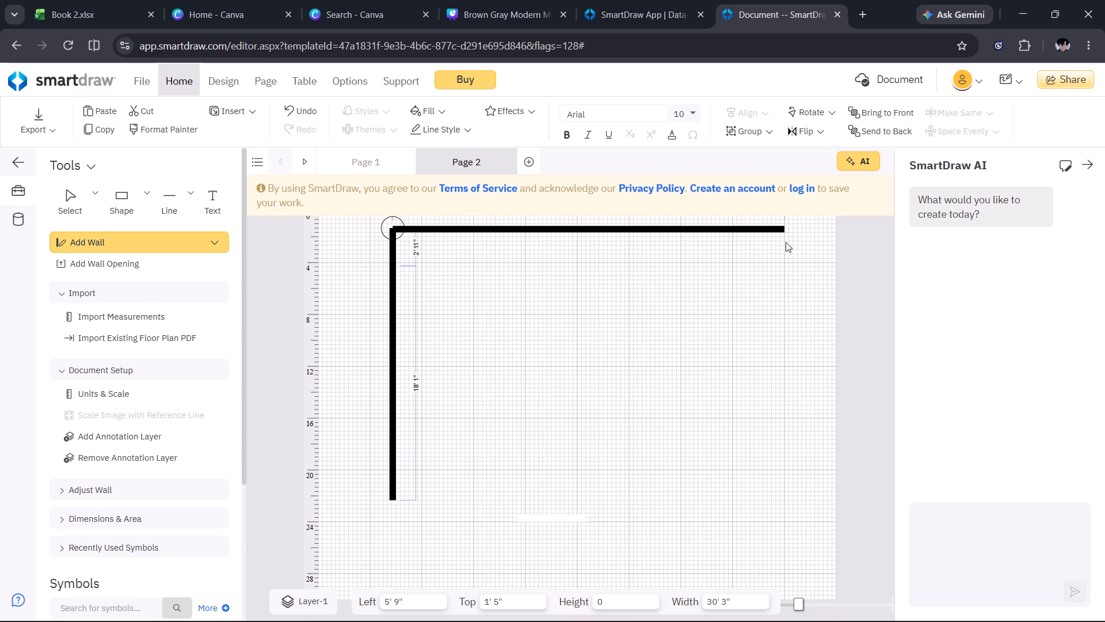
pyautogui.click(811, 241)
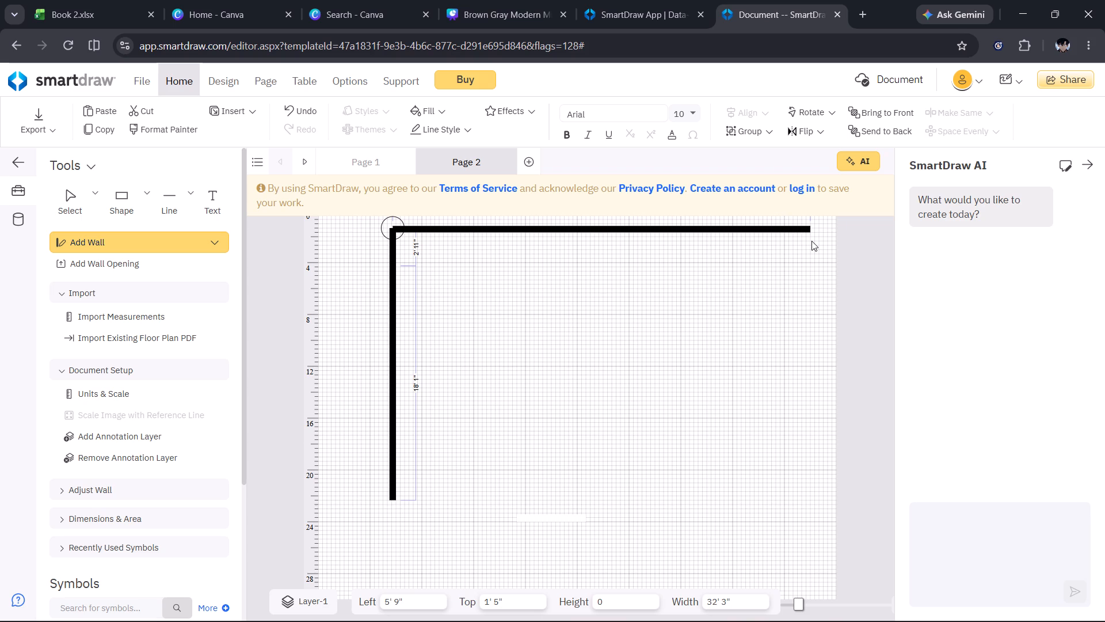
pyautogui.click(808, 232)
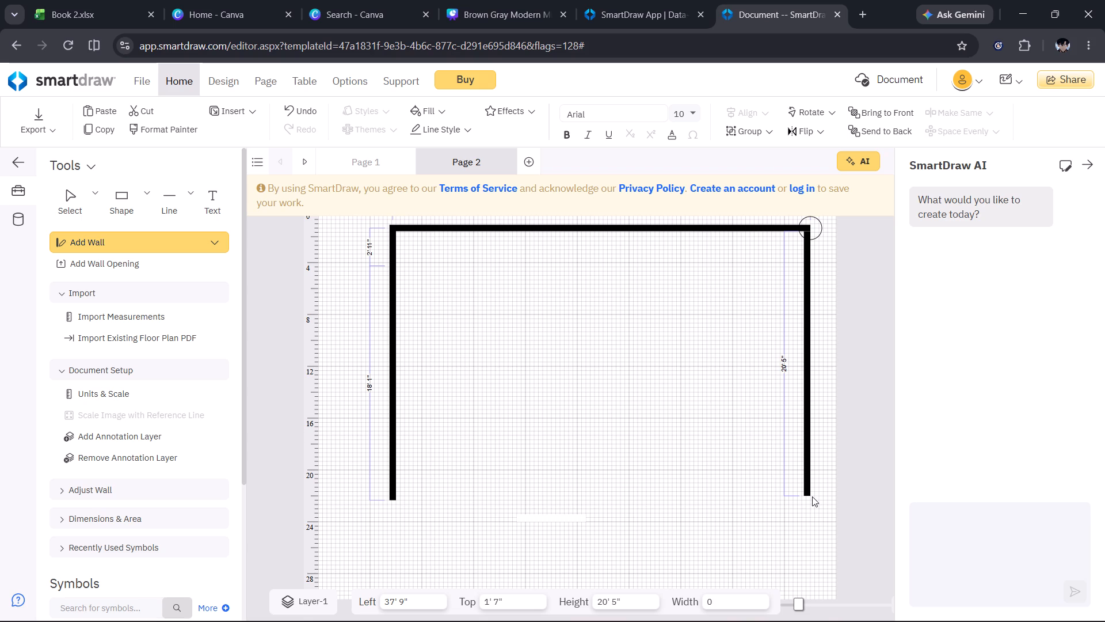
pyautogui.click(812, 496)
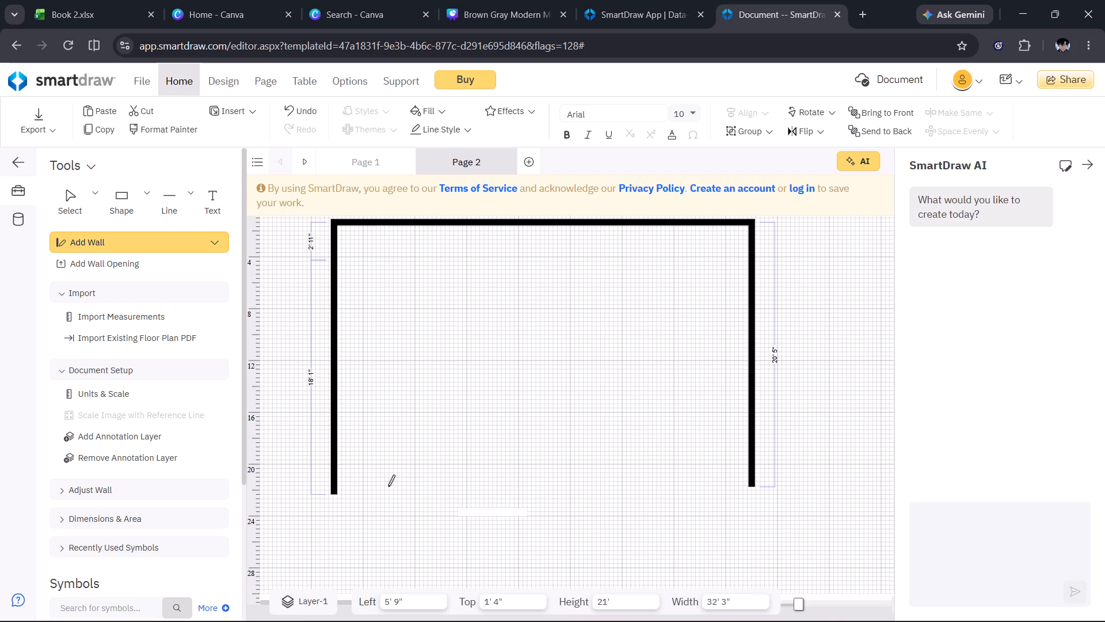
# Close the outline with a bottom wall about 32' 3" long and square its lower-right corner so the right wall is 21'.
pyautogui.click(335, 492)
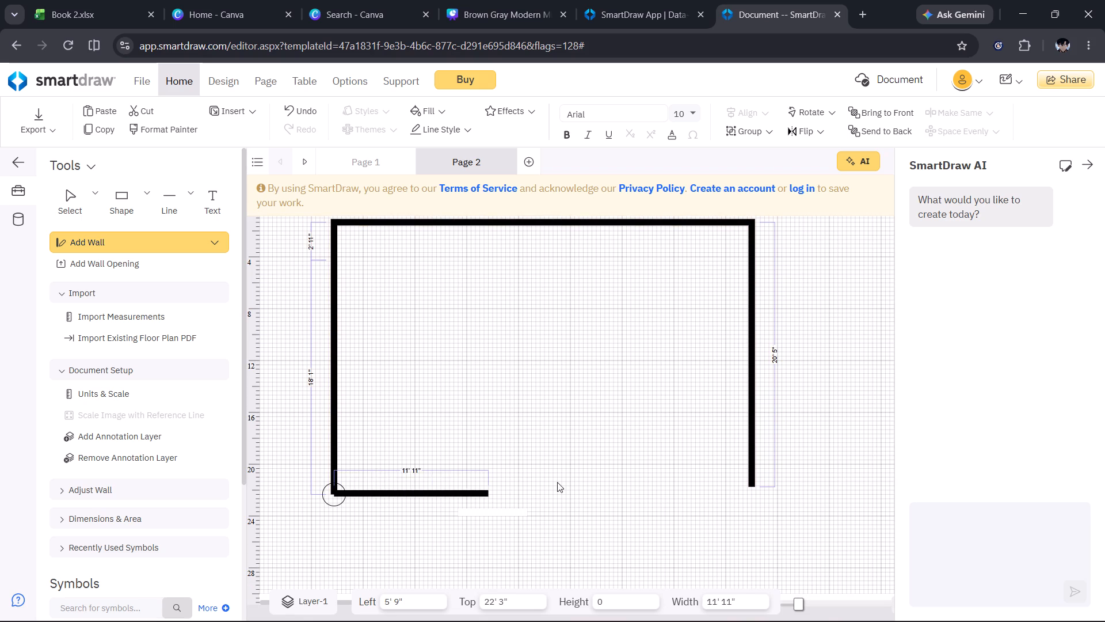
pyautogui.click(754, 487)
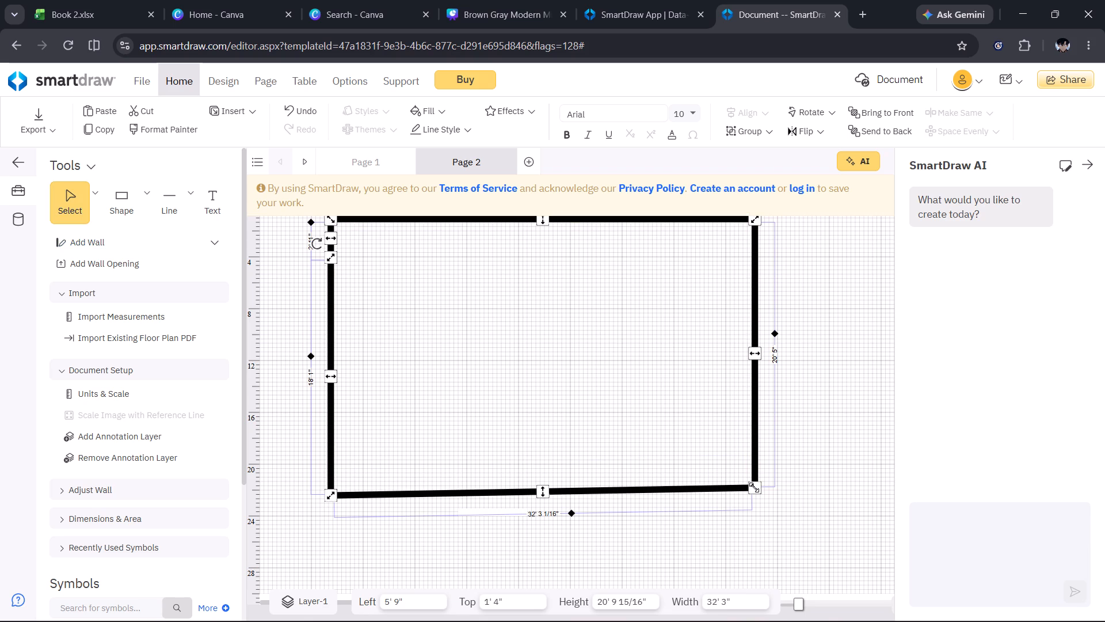
pyautogui.click(753, 487)
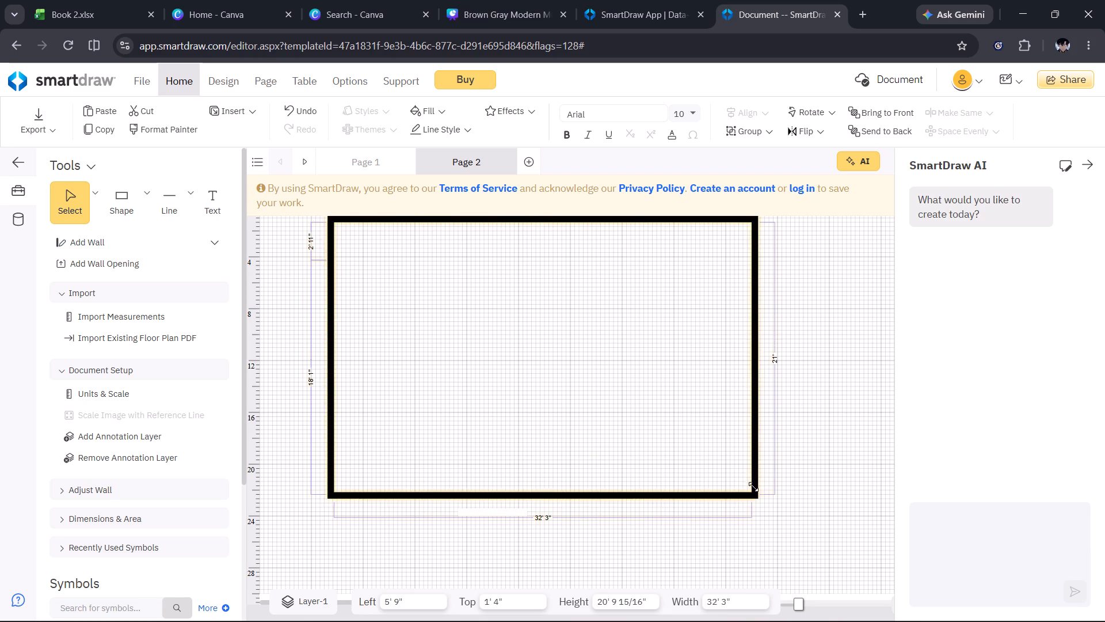
pyautogui.moveTo(756, 492); pyautogui.dragTo(760, 508)
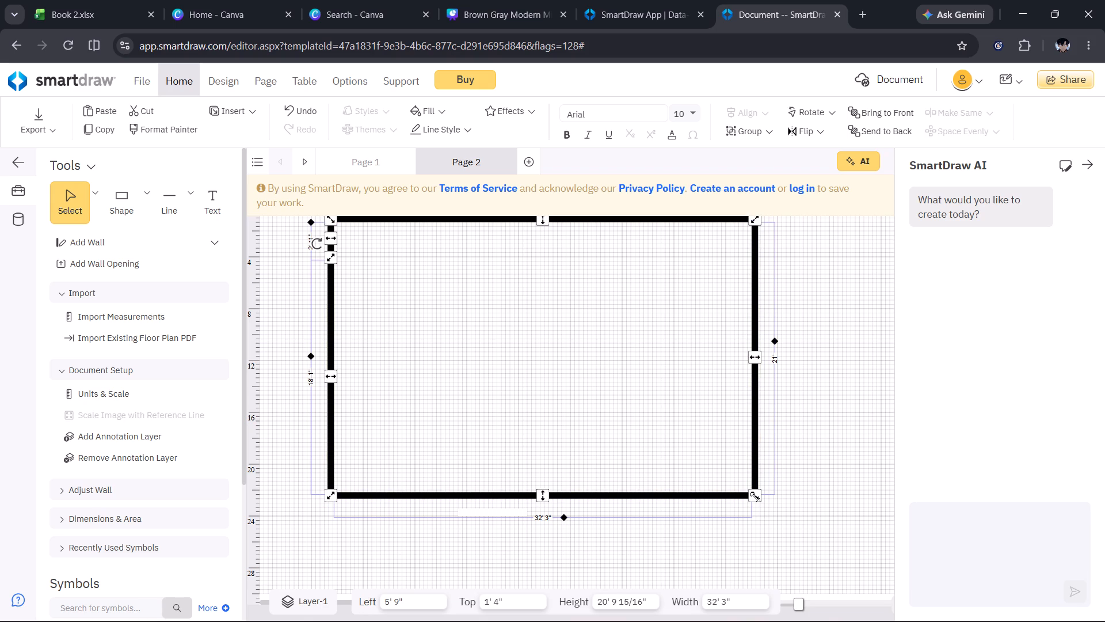
pyautogui.moveTo(755, 497); pyautogui.dragTo(752, 512)
pyautogui.click(833, 461)
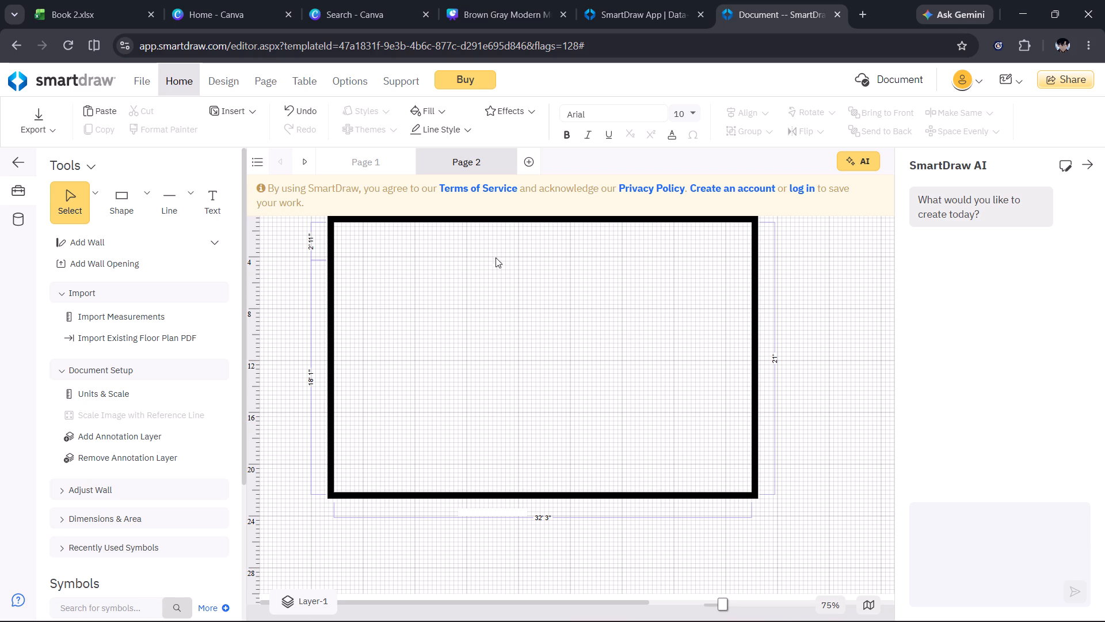
# Look through the Room Outlines symbols and the list of other symbol categories.
pyautogui.scroll(-1, 127, 504)
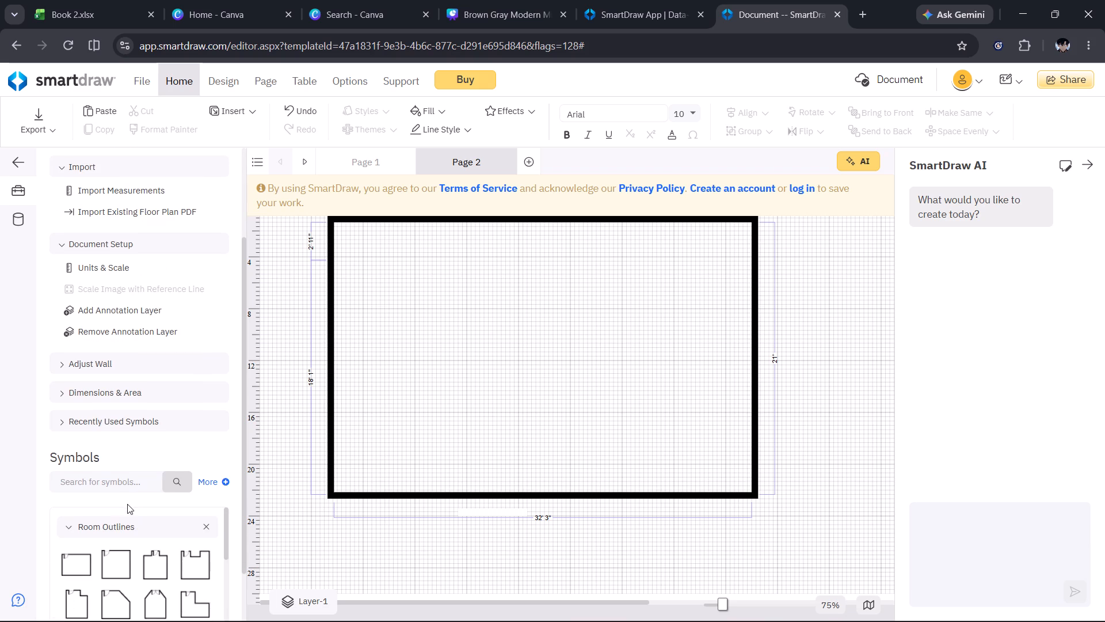
pyautogui.scroll(-1, 144, 523)
pyautogui.scroll(-1, 174, 449)
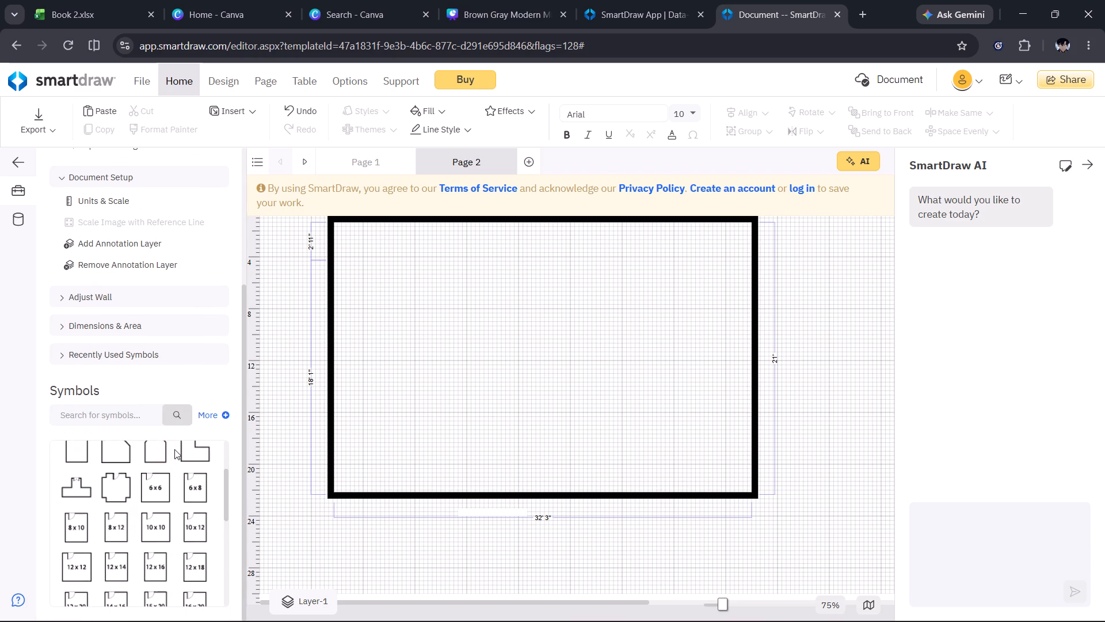
pyautogui.scroll(4, 142, 537)
pyautogui.click(145, 464)
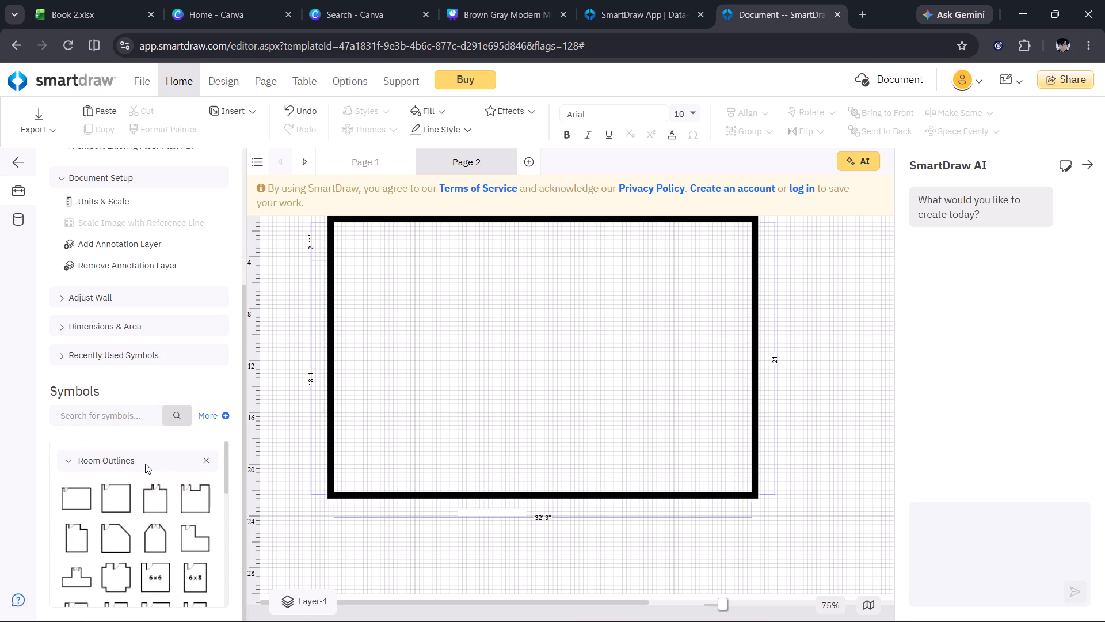
pyautogui.click(73, 464)
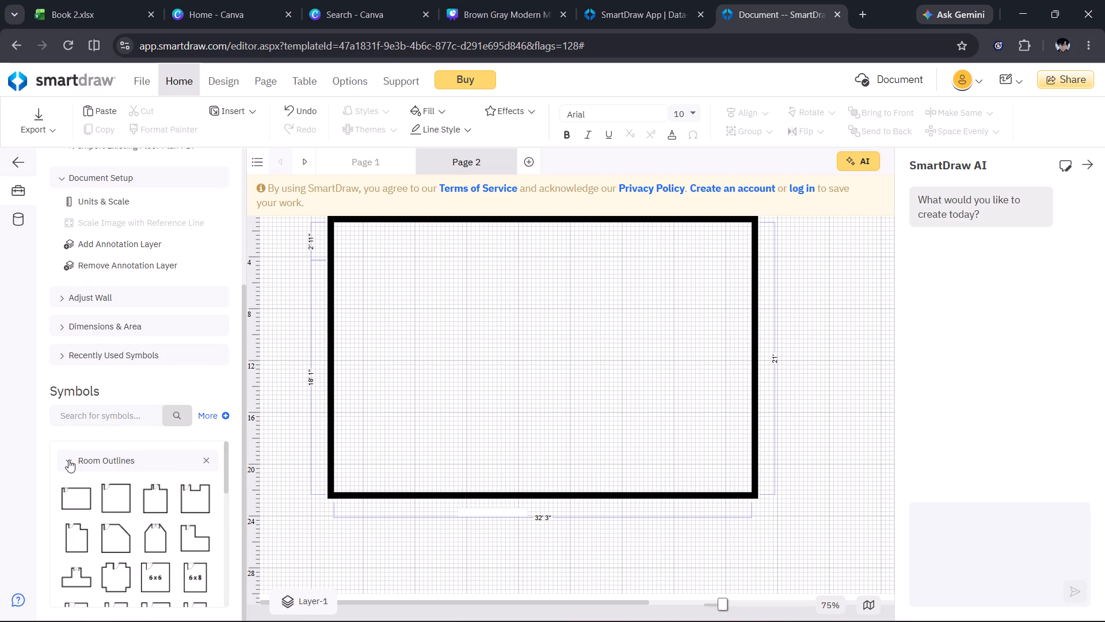
pyautogui.click(68, 460)
pyautogui.scroll(1, 144, 562)
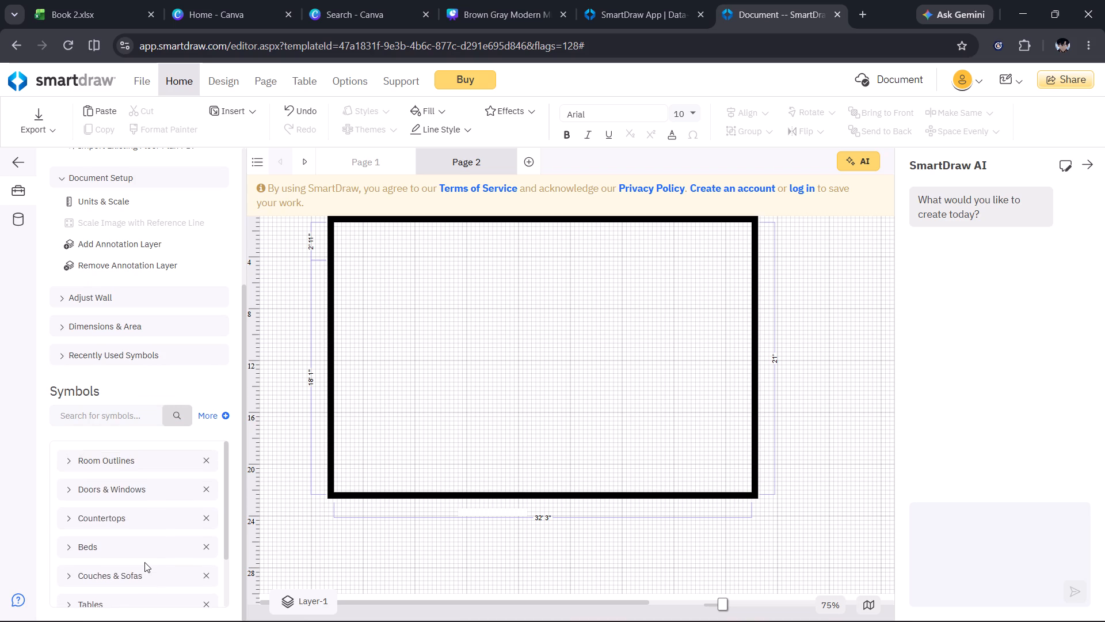
pyautogui.scroll(1, 144, 562)
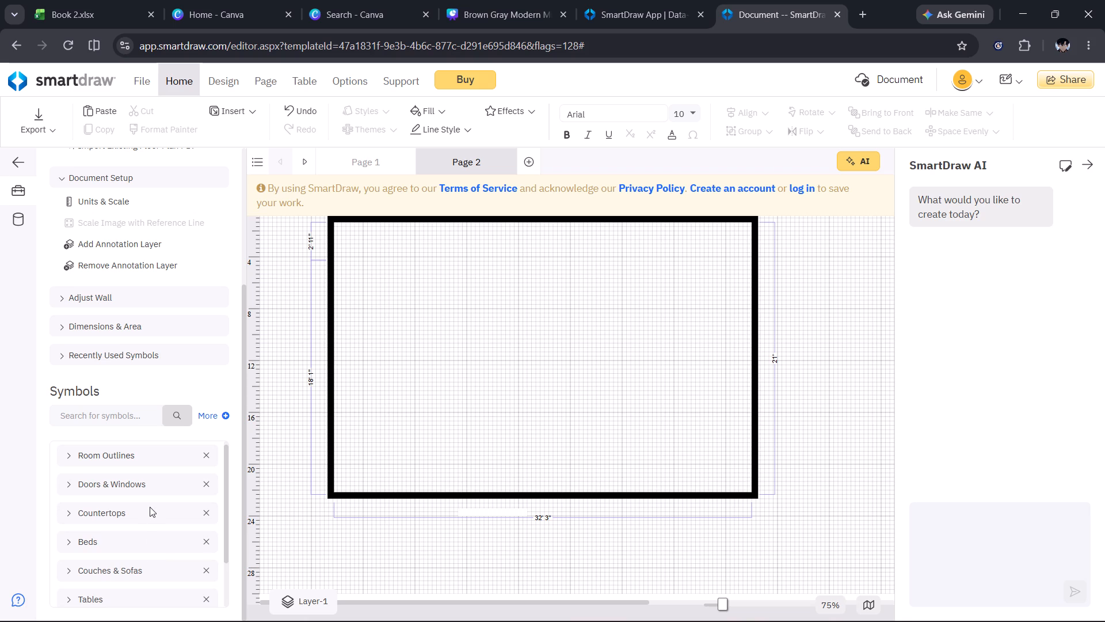
# Insert the 12 x 18 Room symbol from the Room Outlines category onto the plan.
pyautogui.click(118, 463)
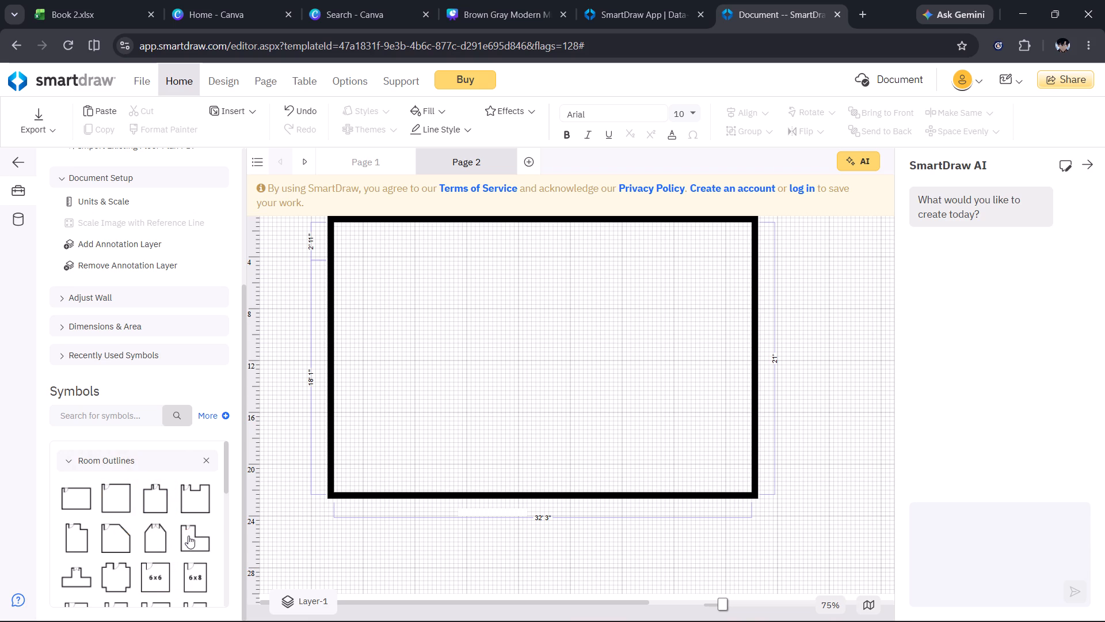
pyautogui.scroll(-1, 188, 536)
pyautogui.scroll(1, 188, 536)
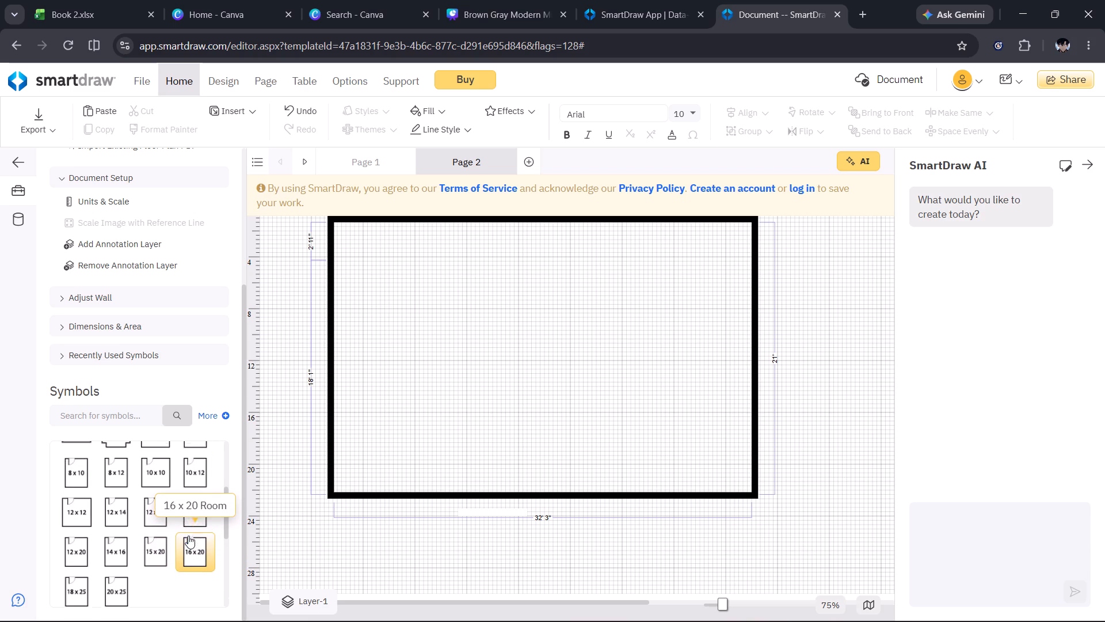
pyautogui.scroll(1, 188, 536)
pyautogui.click(193, 537)
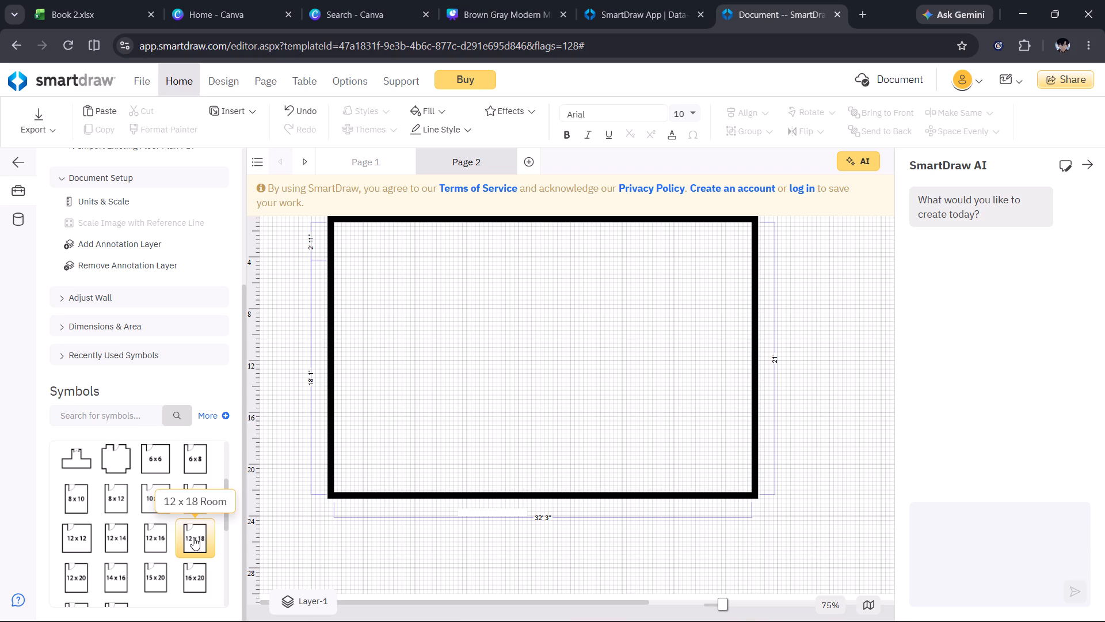
pyautogui.tripleClick(193, 537)
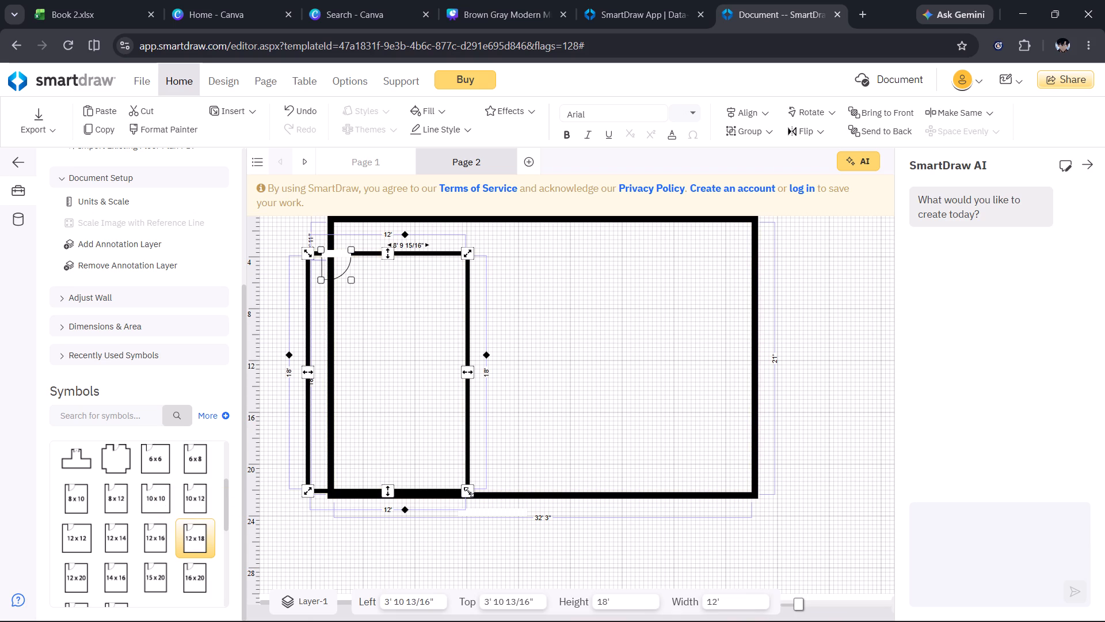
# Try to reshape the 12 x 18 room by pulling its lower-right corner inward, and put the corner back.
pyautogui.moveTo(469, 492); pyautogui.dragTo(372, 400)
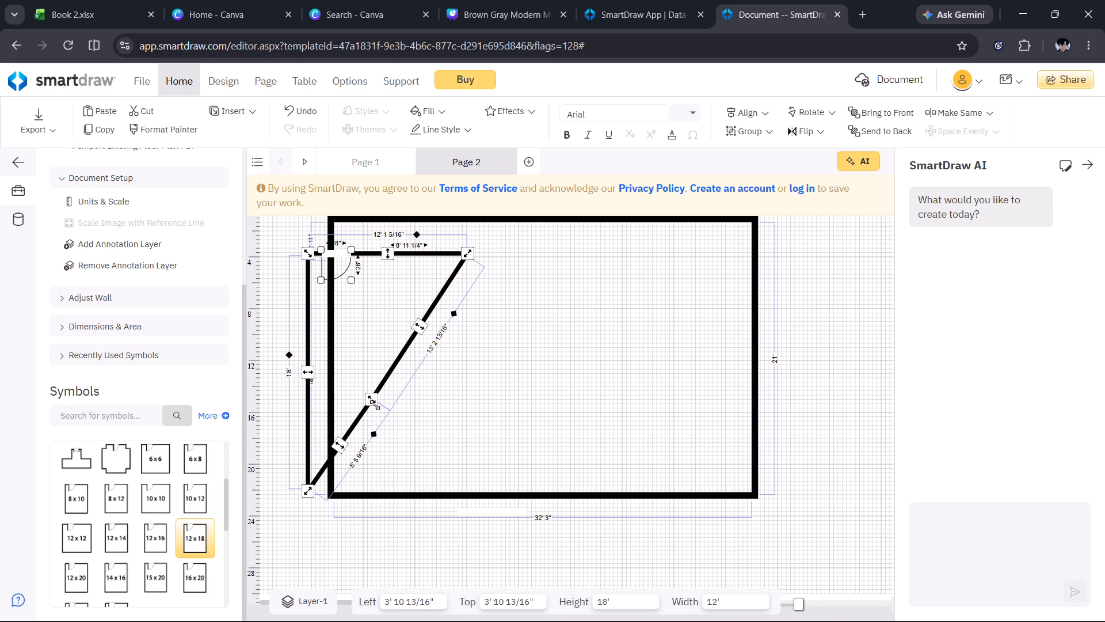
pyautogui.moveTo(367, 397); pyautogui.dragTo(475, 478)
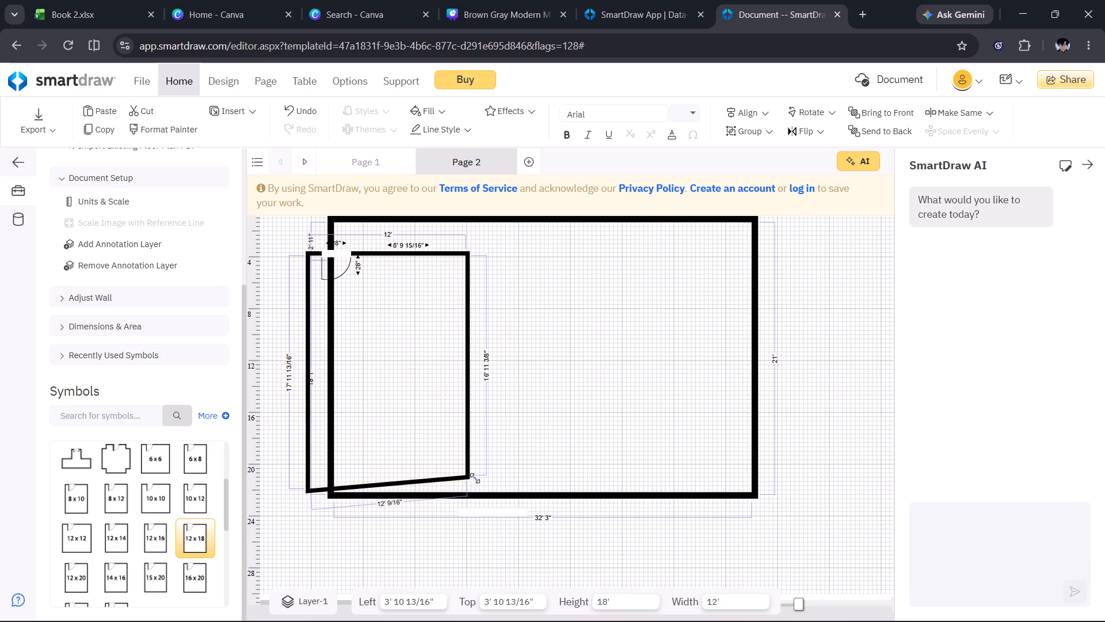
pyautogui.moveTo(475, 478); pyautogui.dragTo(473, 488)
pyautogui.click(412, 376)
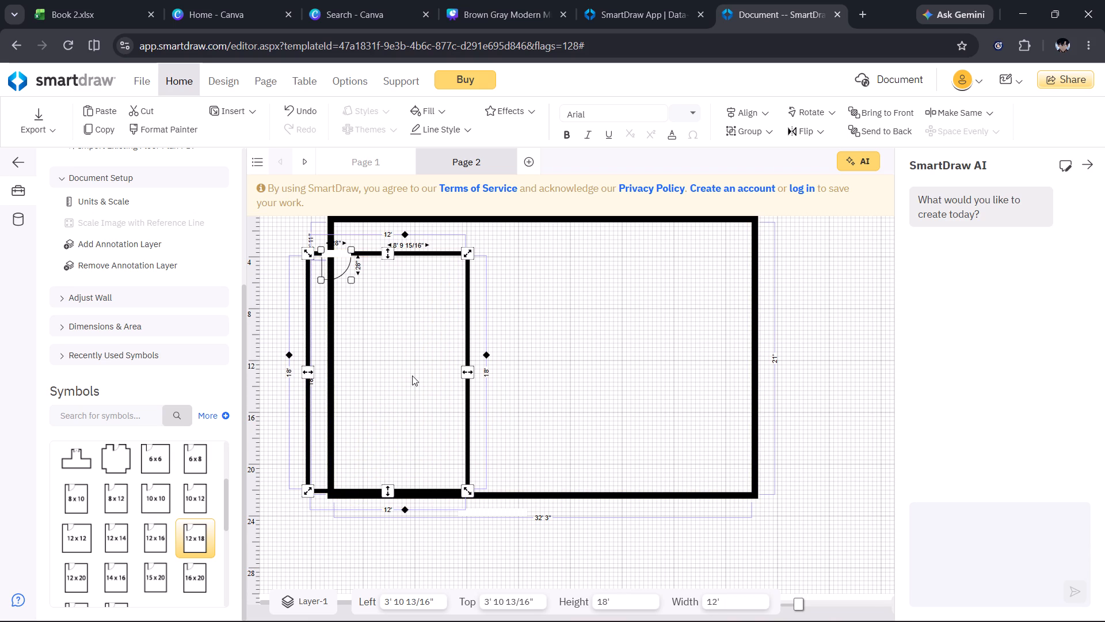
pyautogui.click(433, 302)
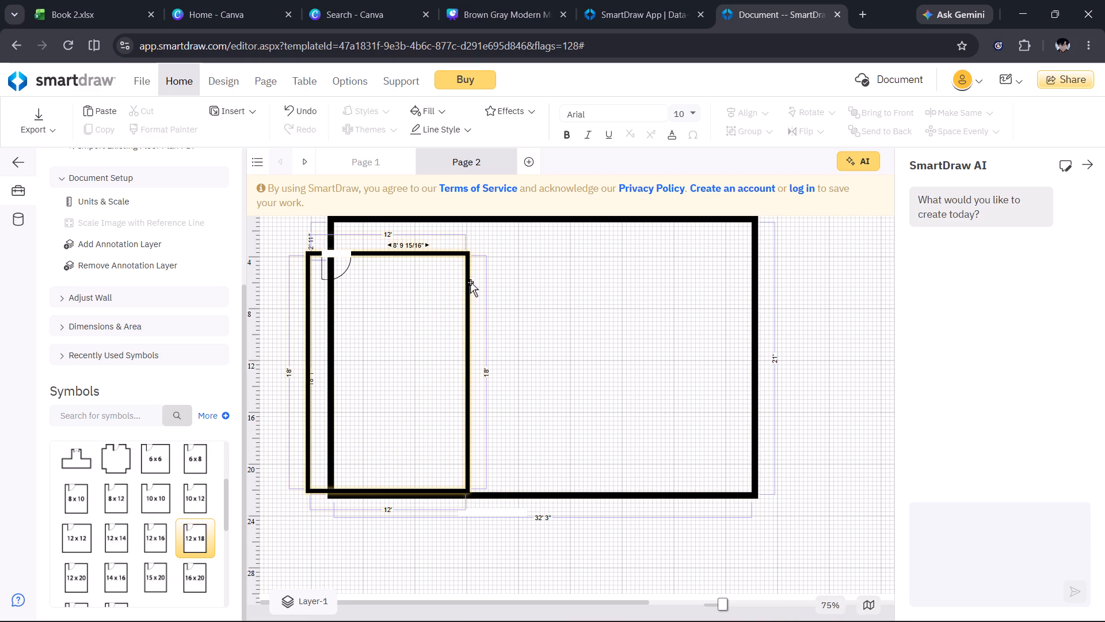
# Move the 12 x 18 room into the upper-right part of the exterior outline, at about Left 21' 5" and Top 1' 11".
pyautogui.click(469, 284)
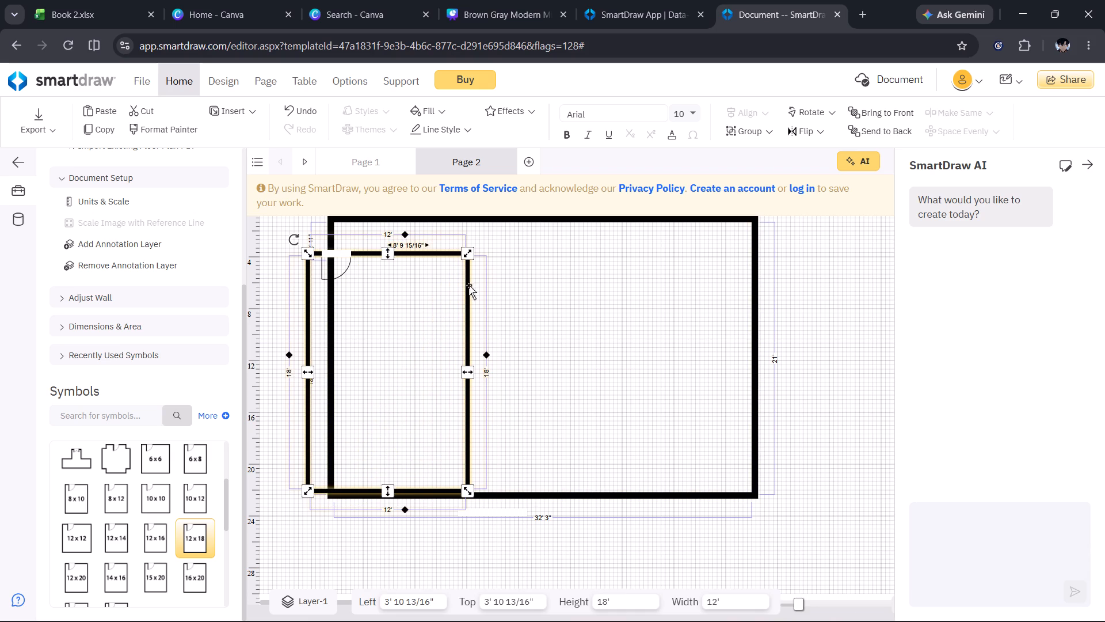
pyautogui.click(467, 285)
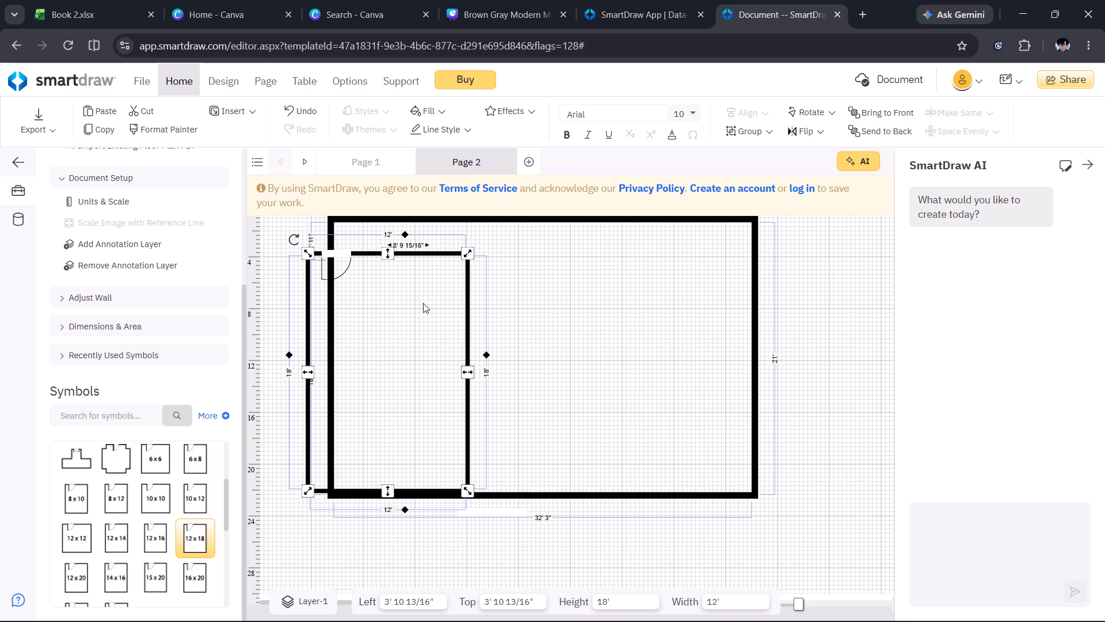
pyautogui.click(422, 304)
pyautogui.click(470, 297)
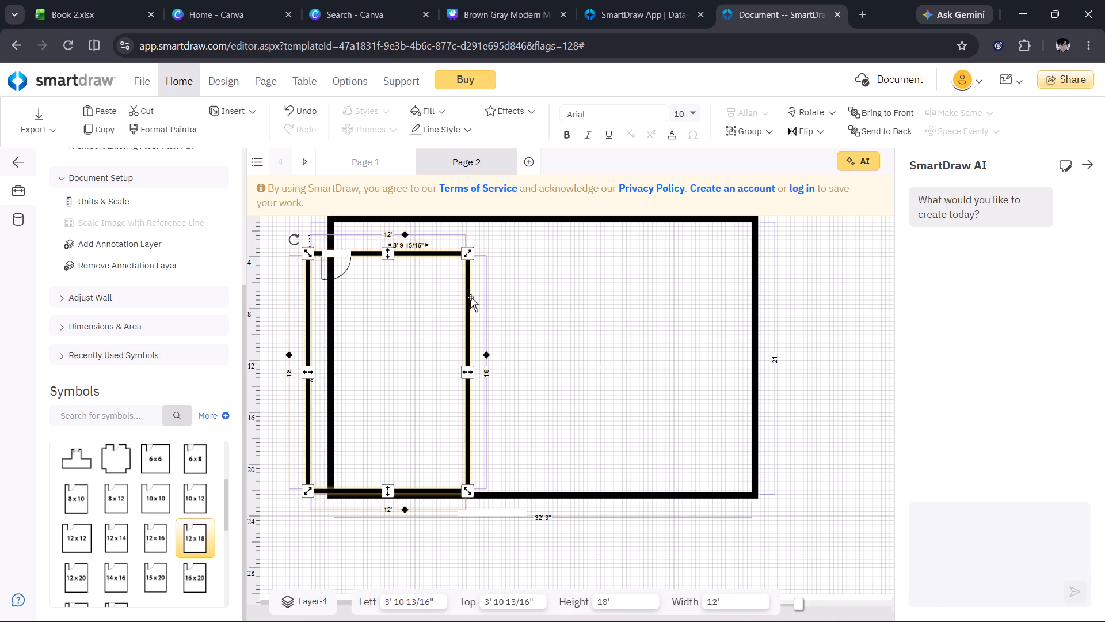
pyautogui.click(468, 297)
pyautogui.moveTo(468, 297); pyautogui.dragTo(695, 258)
pyautogui.click(695, 258)
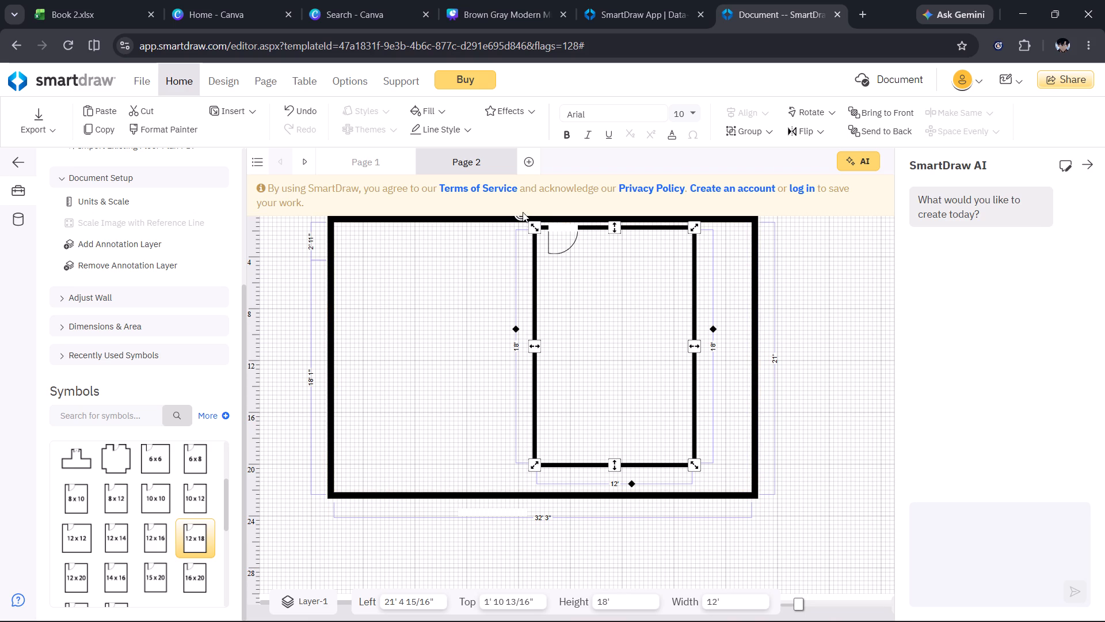
# Rotate the room 90° counterclockwise so it is 18' wide and 12' high with its door in the left wall.
pyautogui.moveTo(521, 219); pyautogui.dragTo(468, 328)
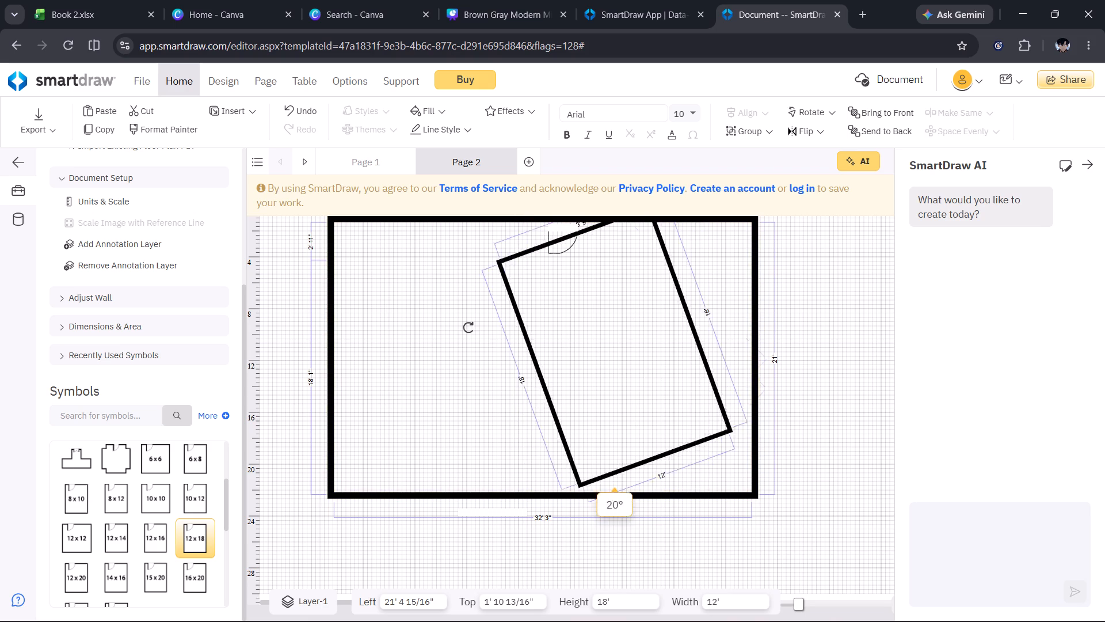
pyautogui.moveTo(468, 328); pyautogui.dragTo(574, 425)
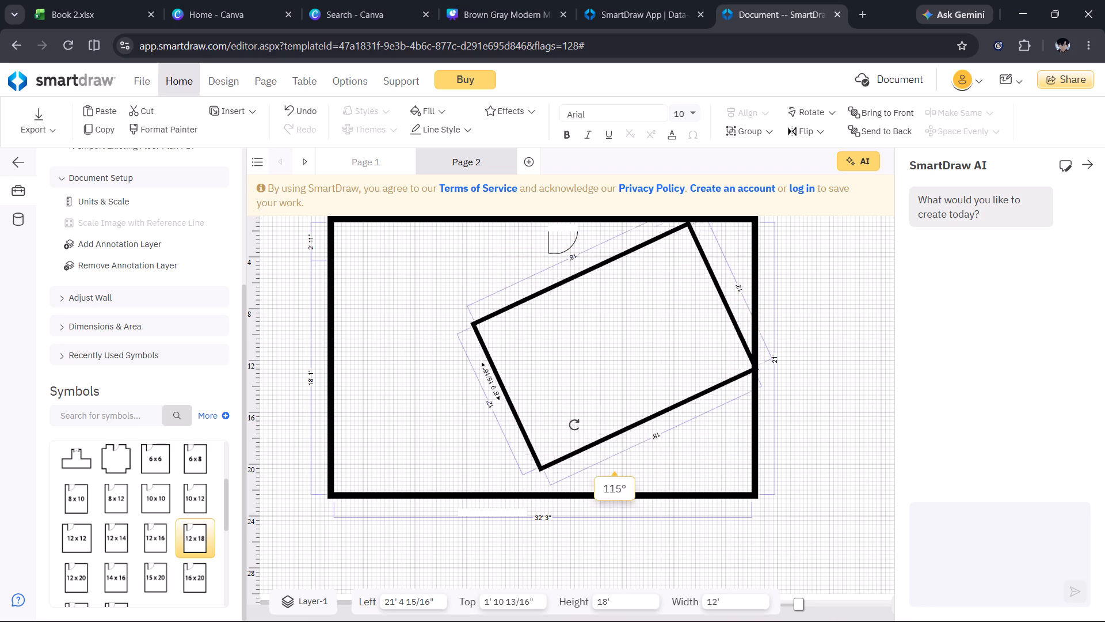
pyautogui.moveTo(574, 425); pyautogui.dragTo(500, 432)
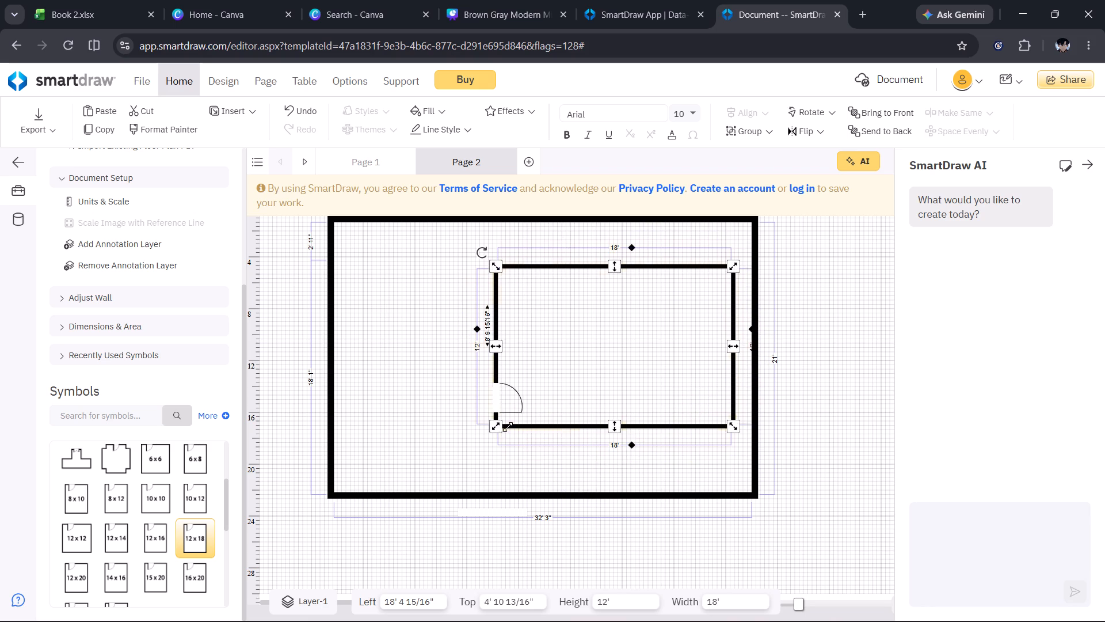
pyautogui.moveTo(619, 337); pyautogui.dragTo(665, 305)
# Narrow the room from its left wall to about 10' 3" wide, keeping its right wall in place.
pyautogui.click(733, 357)
pyautogui.moveTo(495, 347); pyautogui.dragTo(559, 352)
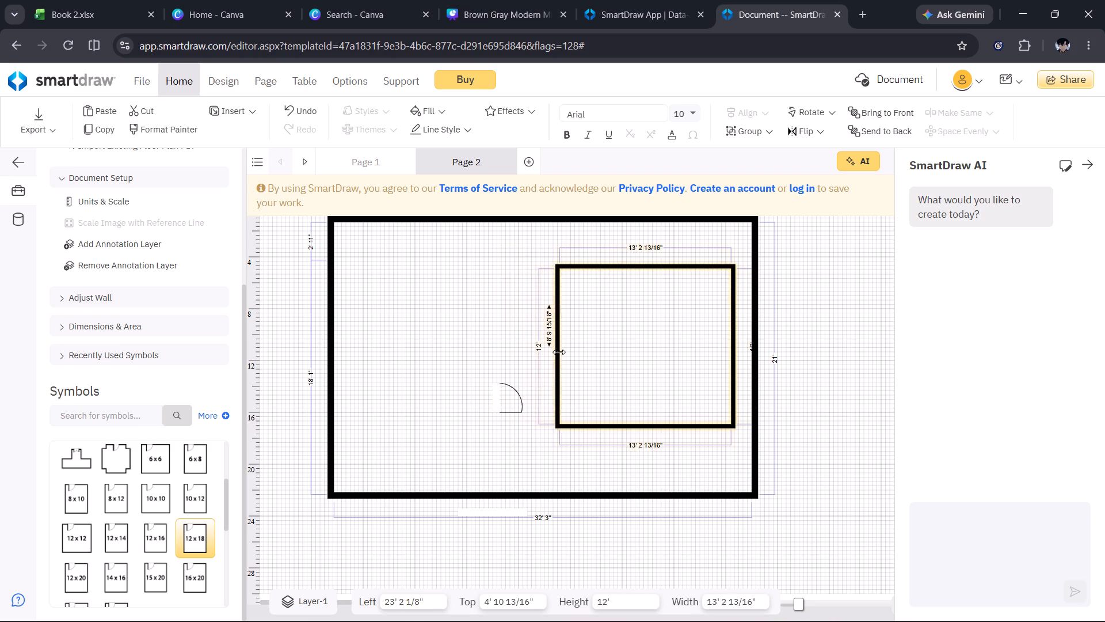
pyautogui.moveTo(559, 352); pyautogui.dragTo(582, 353)
pyautogui.click(582, 353)
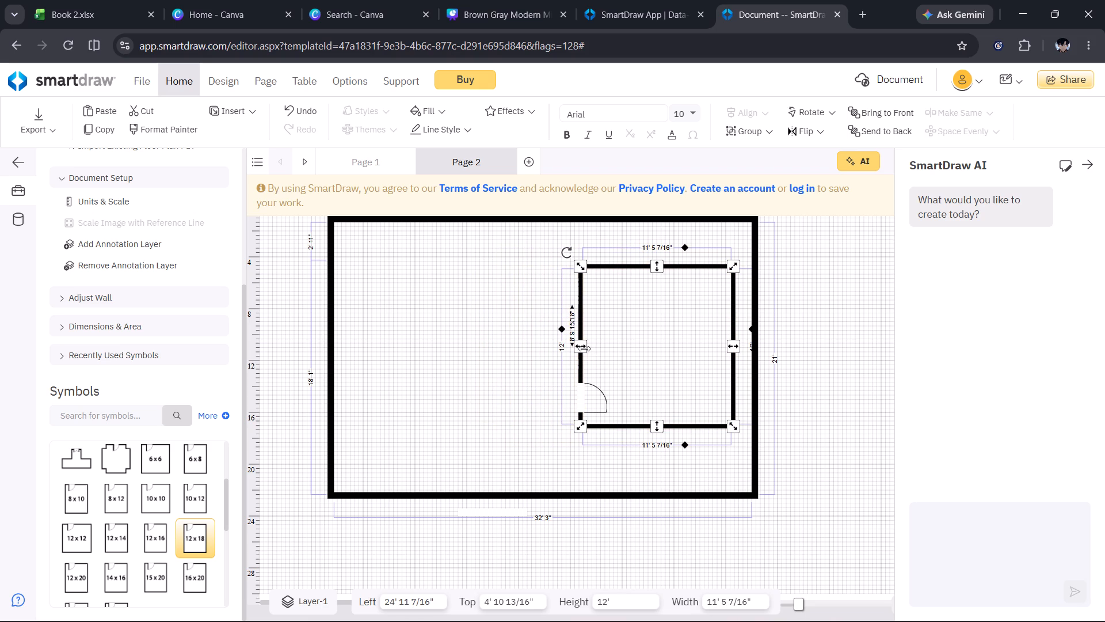
pyautogui.moveTo(583, 349); pyautogui.dragTo(628, 352)
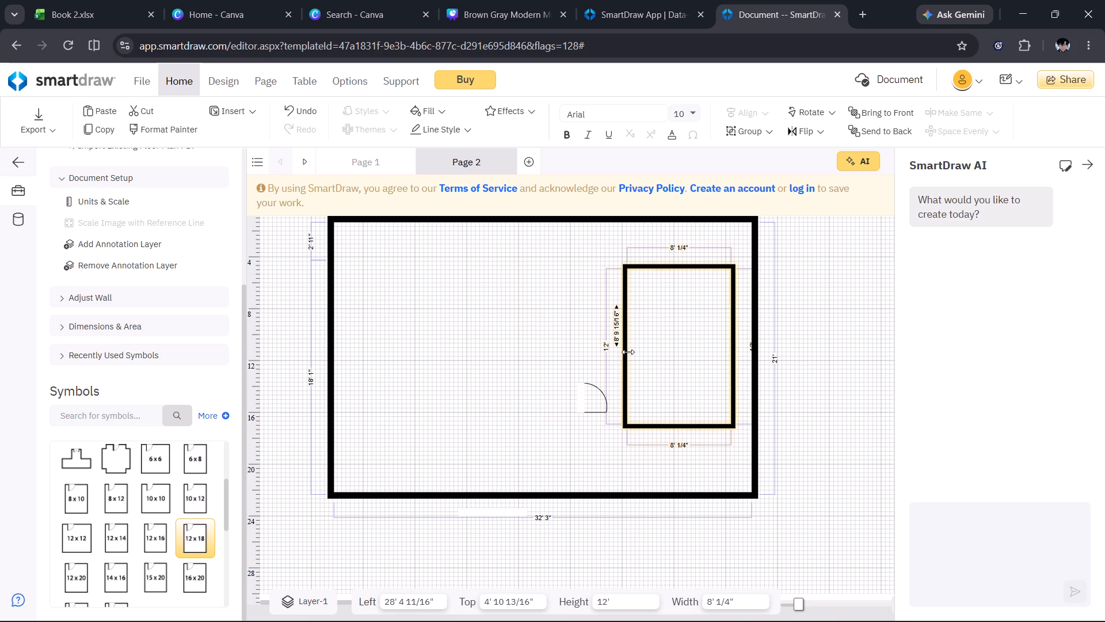
pyautogui.moveTo(628, 352); pyautogui.dragTo(639, 354)
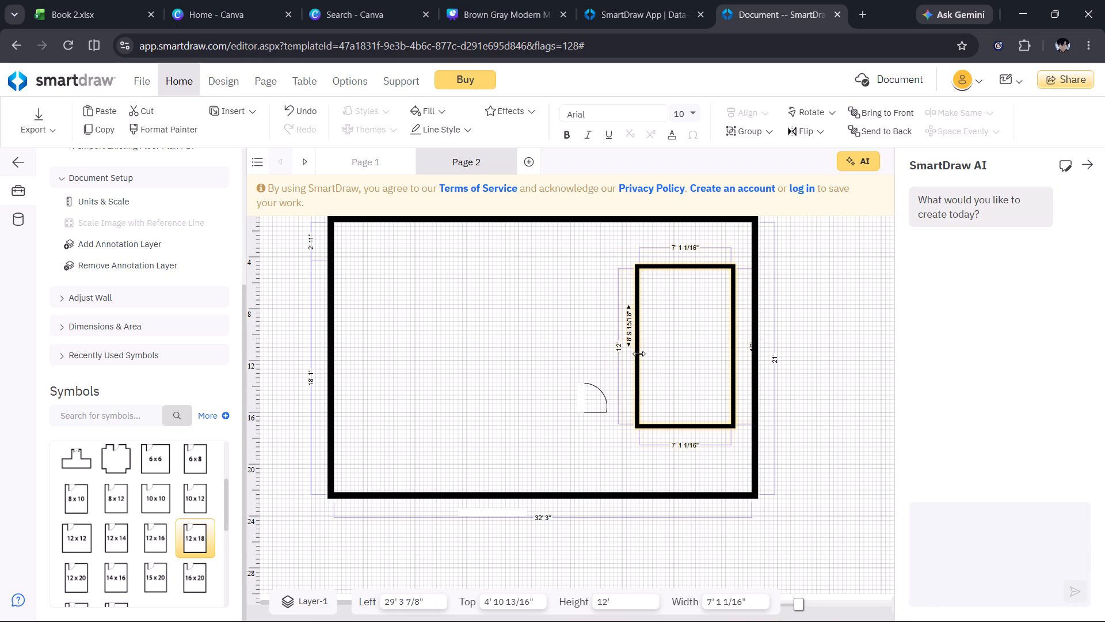
pyautogui.moveTo(639, 354); pyautogui.dragTo(599, 359)
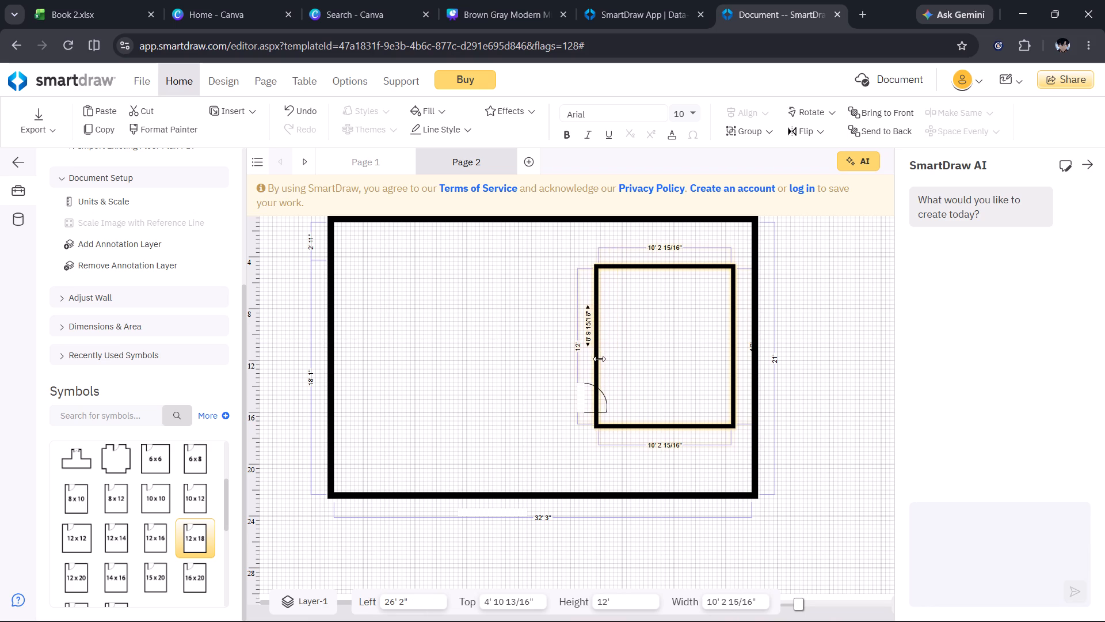
pyautogui.moveTo(599, 359); pyautogui.dragTo(600, 359)
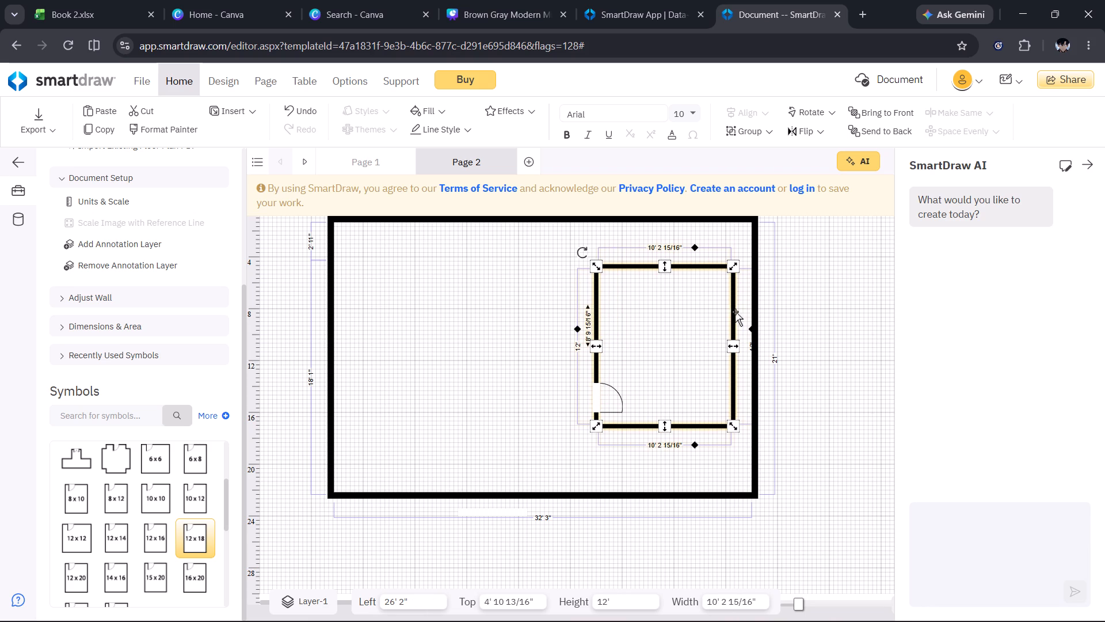
# Move the room up and right so its right wall overlaps the exterior right wall, at about Left 27' 10" and Top 1' 11".
pyautogui.click(734, 314)
pyautogui.moveTo(734, 314); pyautogui.dragTo(734, 299)
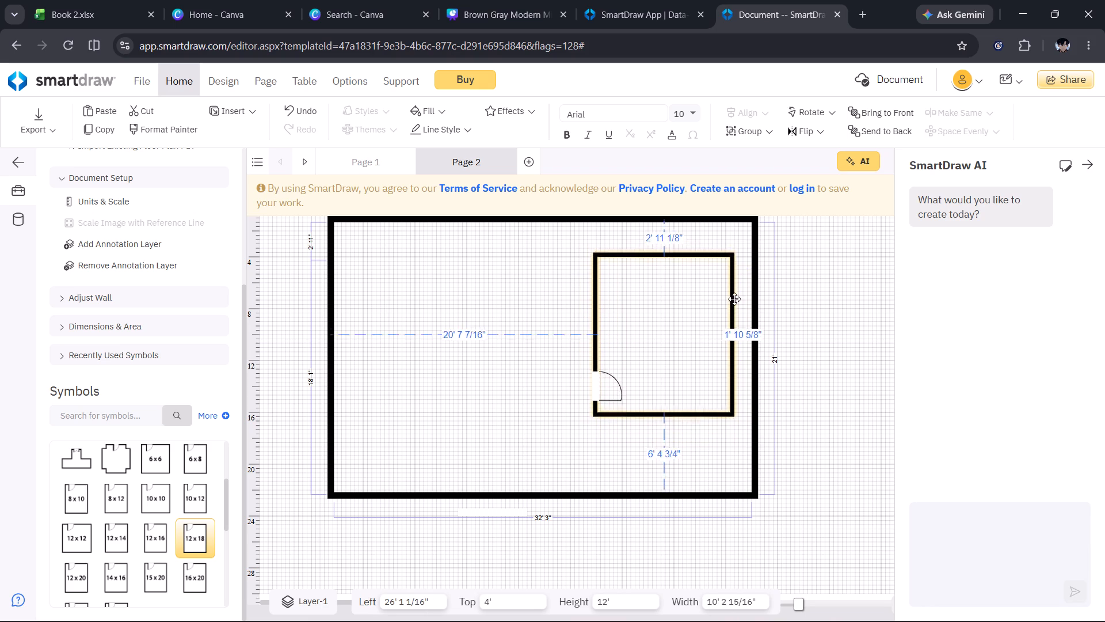
pyautogui.moveTo(734, 299); pyautogui.dragTo(747, 267)
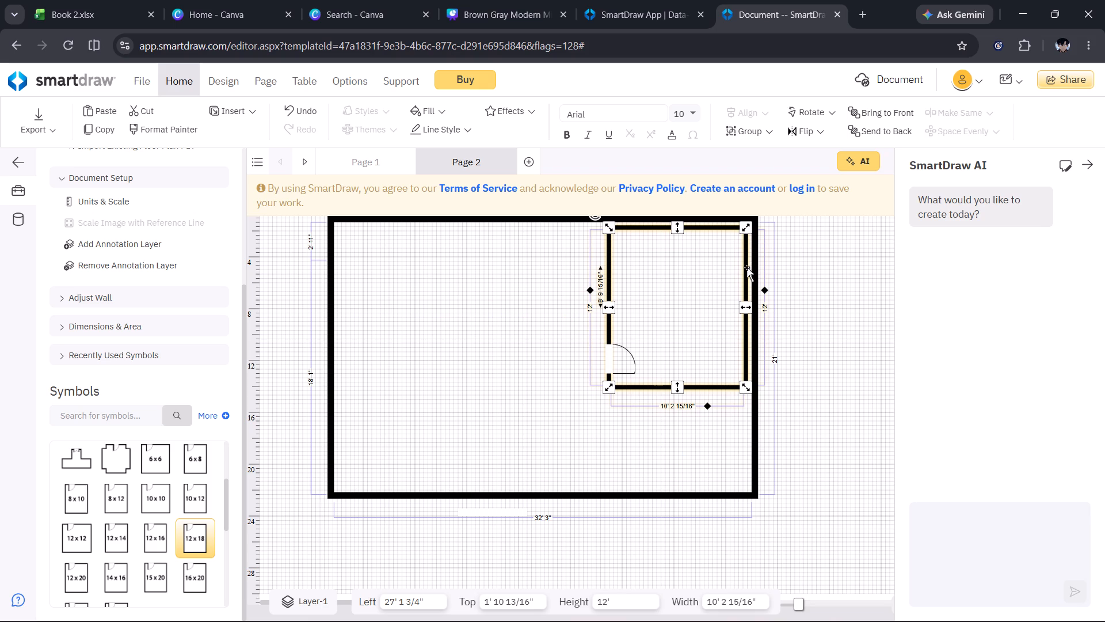
pyautogui.moveTo(746, 267); pyautogui.dragTo(754, 242)
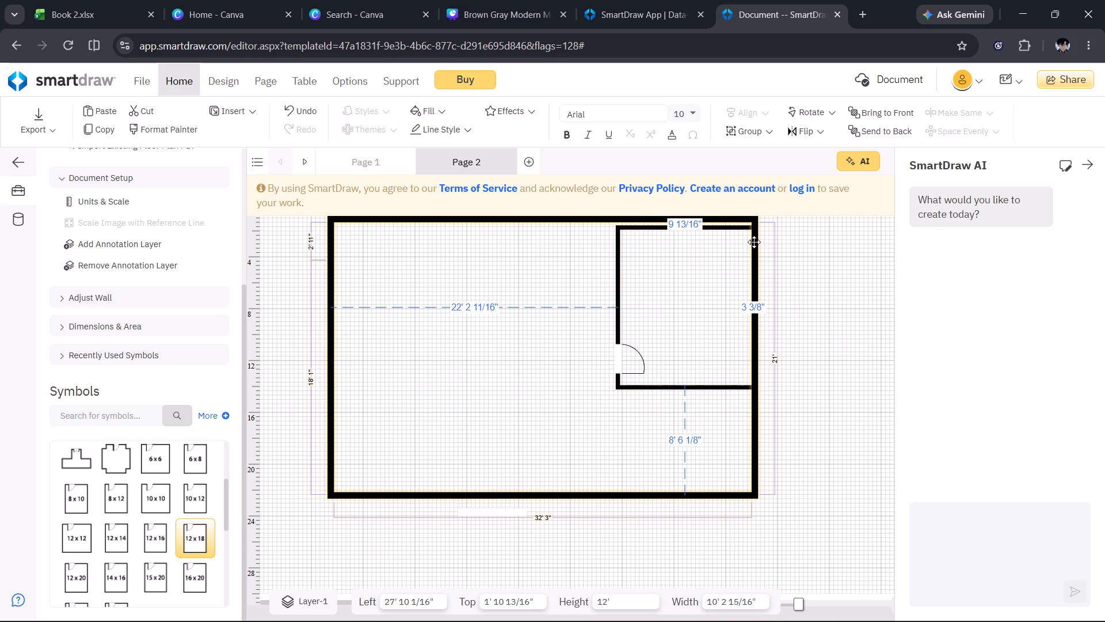
pyautogui.moveTo(754, 242); pyautogui.dragTo(754, 238)
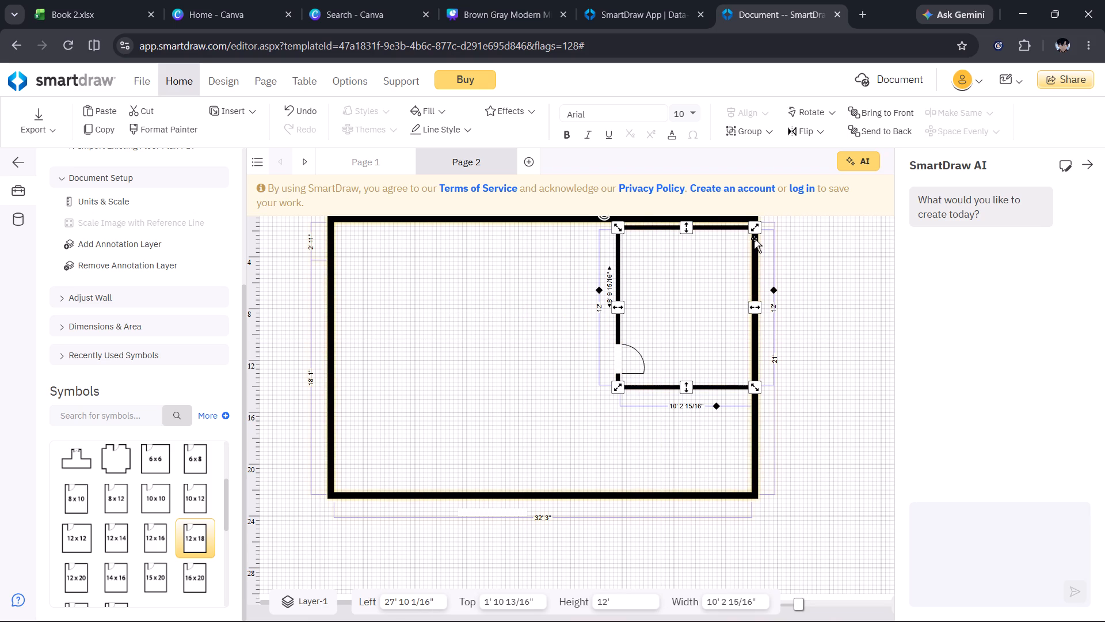
# Shorten the upper-right room to about 11' 5" high and move it up near the exterior top wall, at about Top 1' 11".
pyautogui.moveTo(684, 227); pyautogui.dragTo(684, 218)
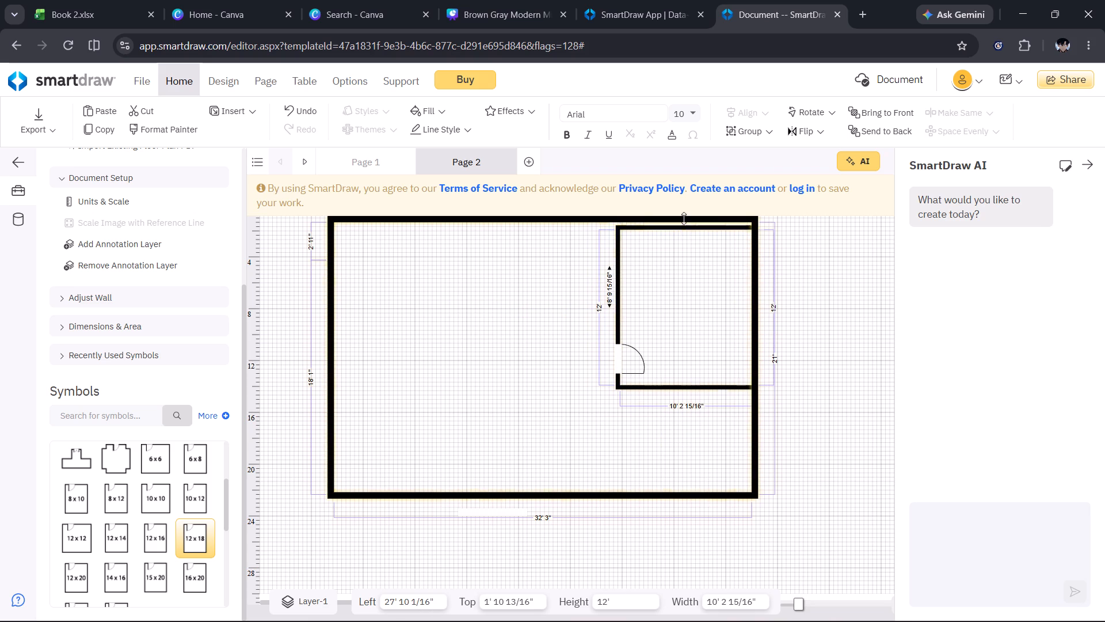
pyautogui.moveTo(684, 218); pyautogui.dragTo(684, 204)
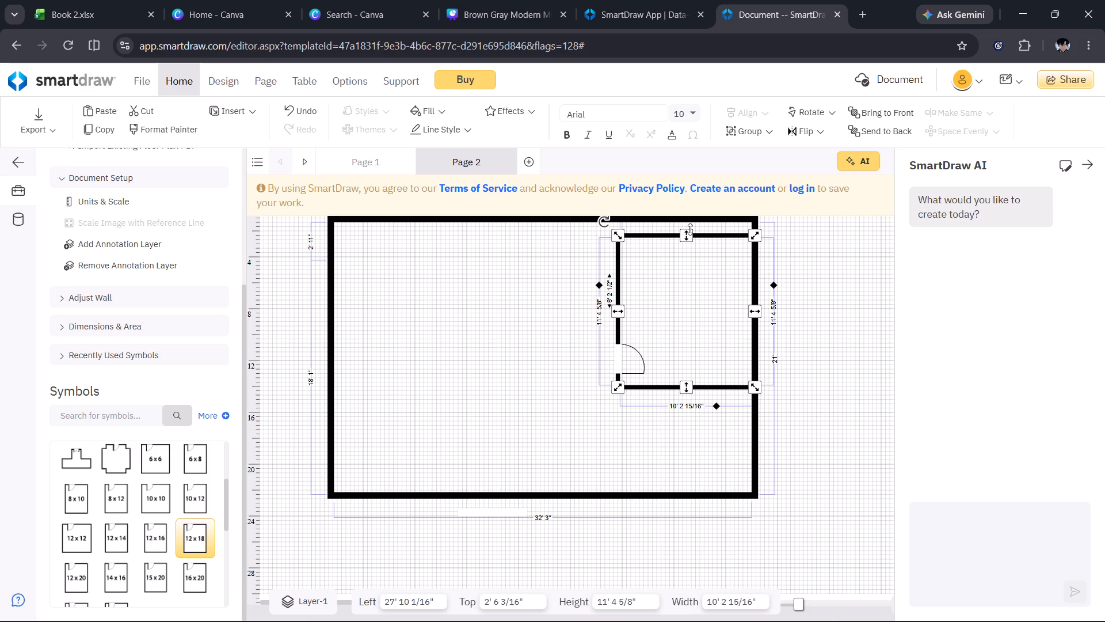
pyautogui.moveTo(691, 227); pyautogui.dragTo(691, 196)
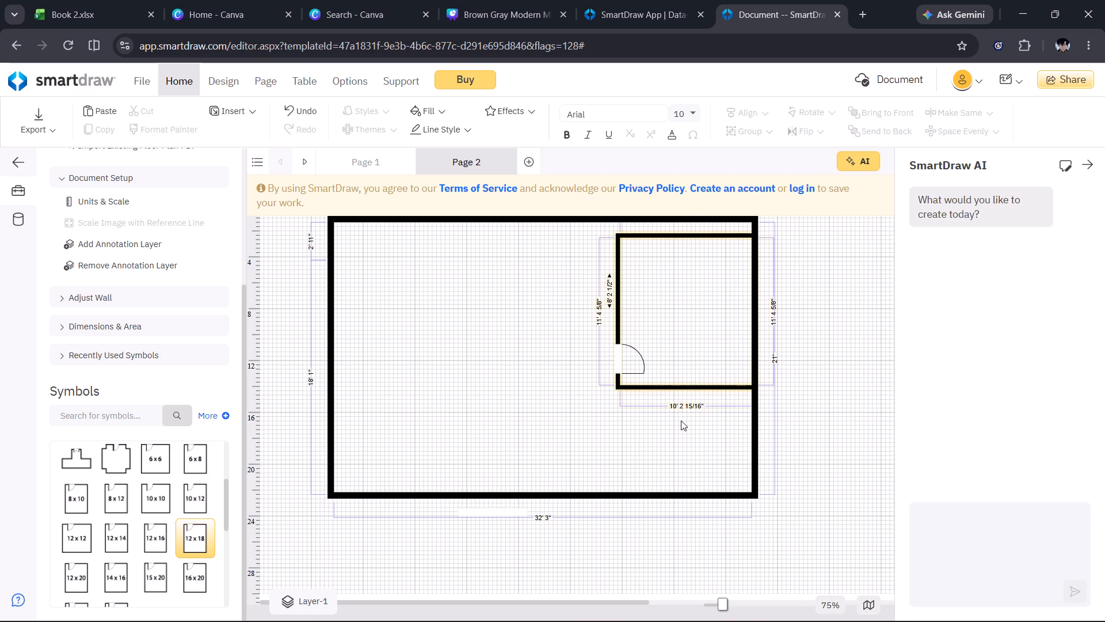
pyautogui.click(692, 385)
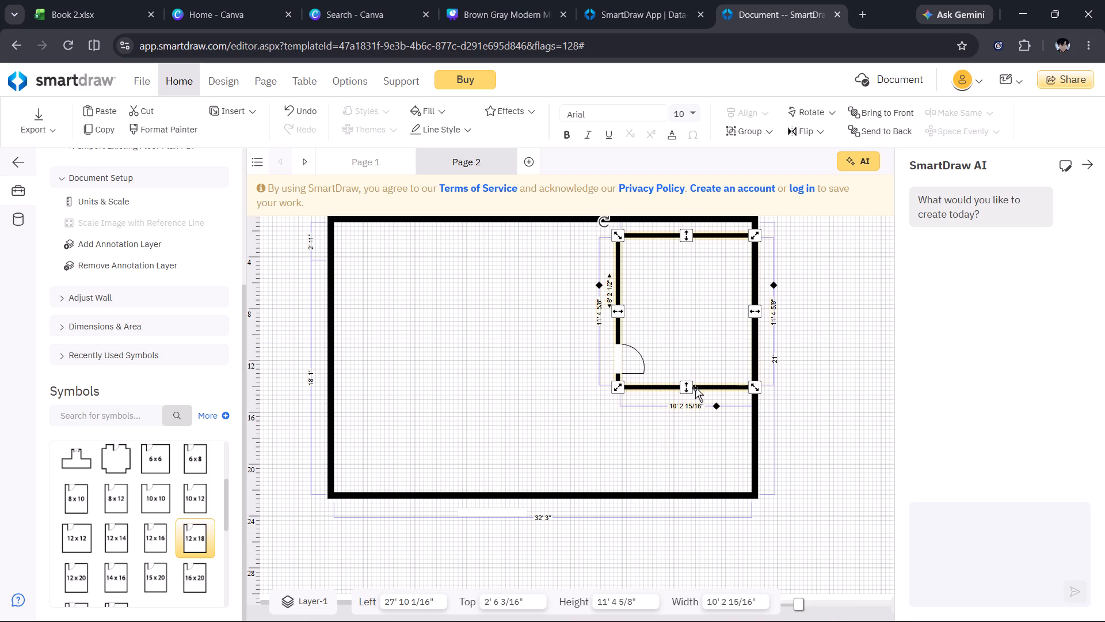
pyautogui.moveTo(696, 387); pyautogui.dragTo(692, 358)
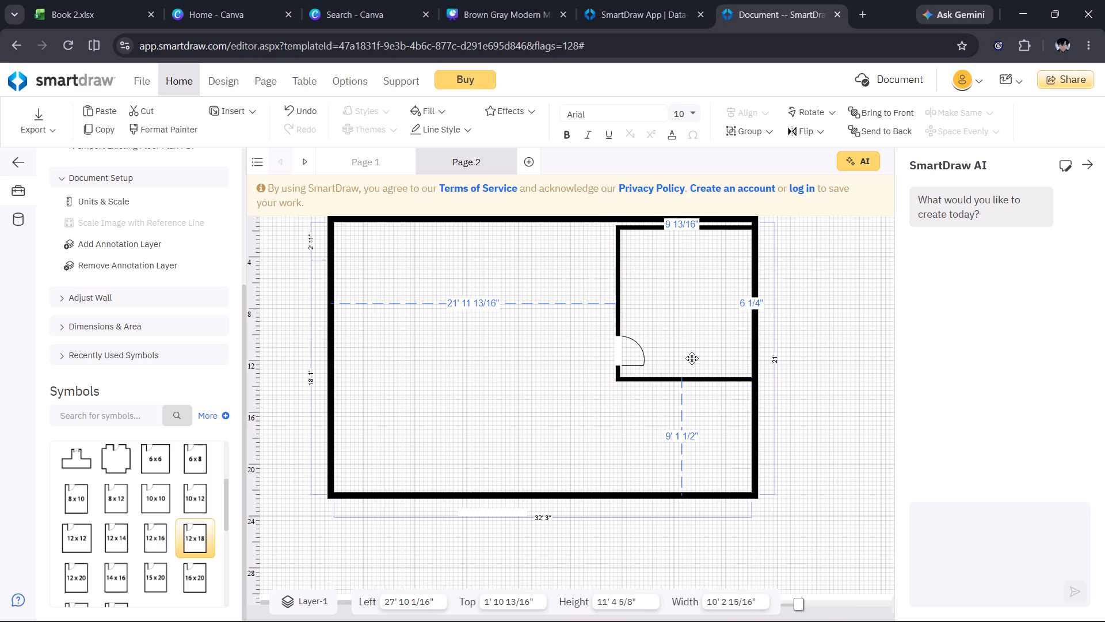
pyautogui.moveTo(692, 358); pyautogui.dragTo(695, 358)
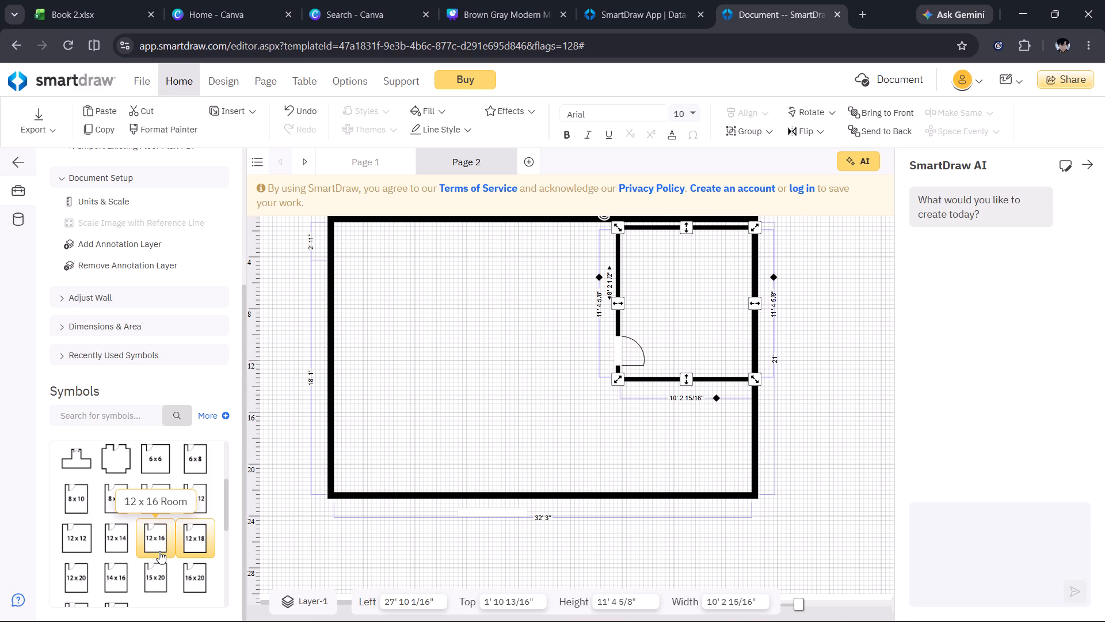
# Add a 6 x 8 room symbol and move it into the open area of the outline, at about Left 15' 4" and Top 4'.
pyautogui.scroll(-1, 159, 551)
pyautogui.scroll(3, 159, 551)
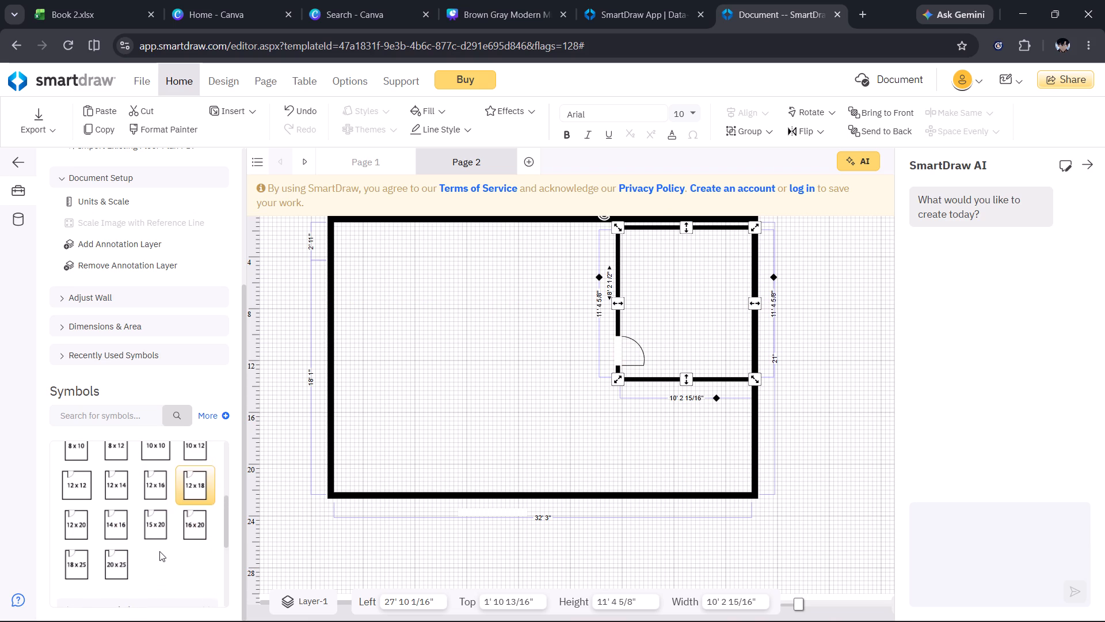
pyautogui.scroll(1, 159, 551)
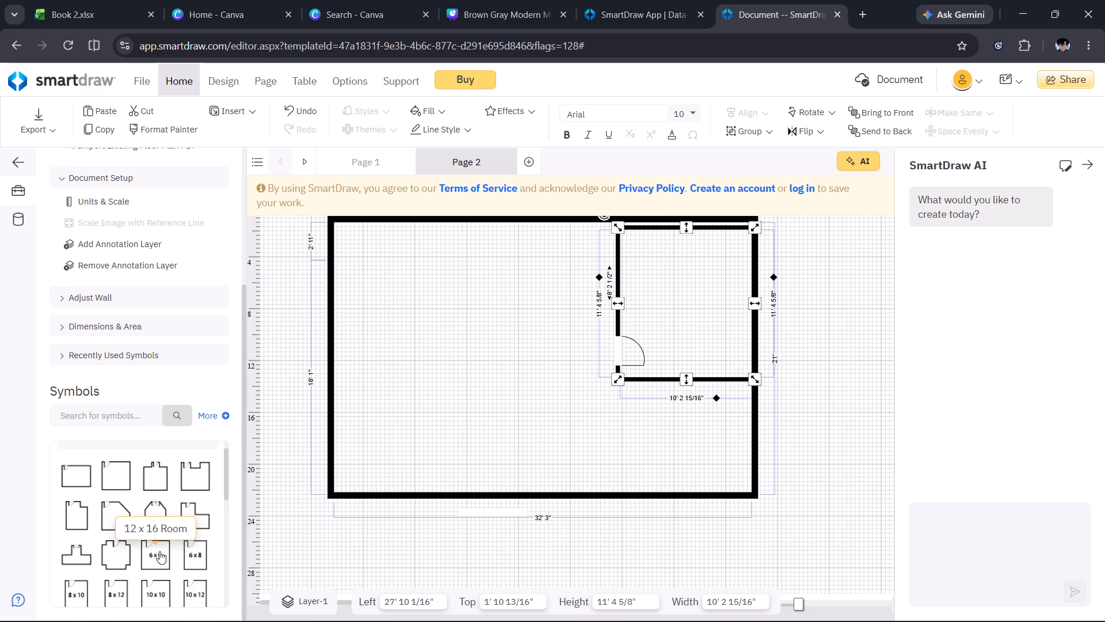
pyautogui.scroll(-1, 159, 551)
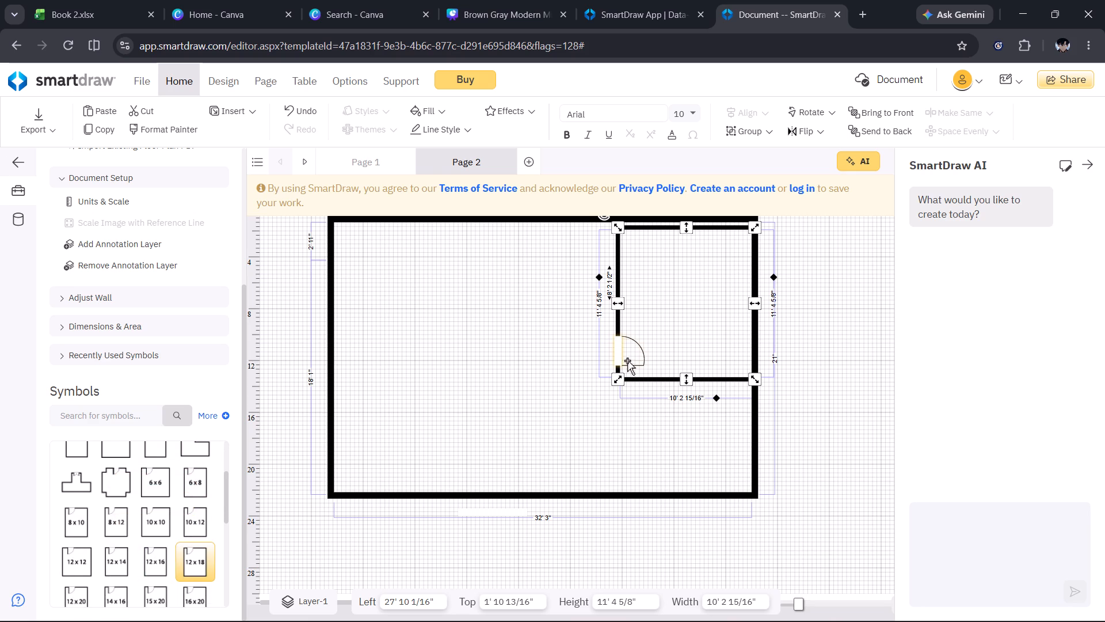
pyautogui.click(633, 350)
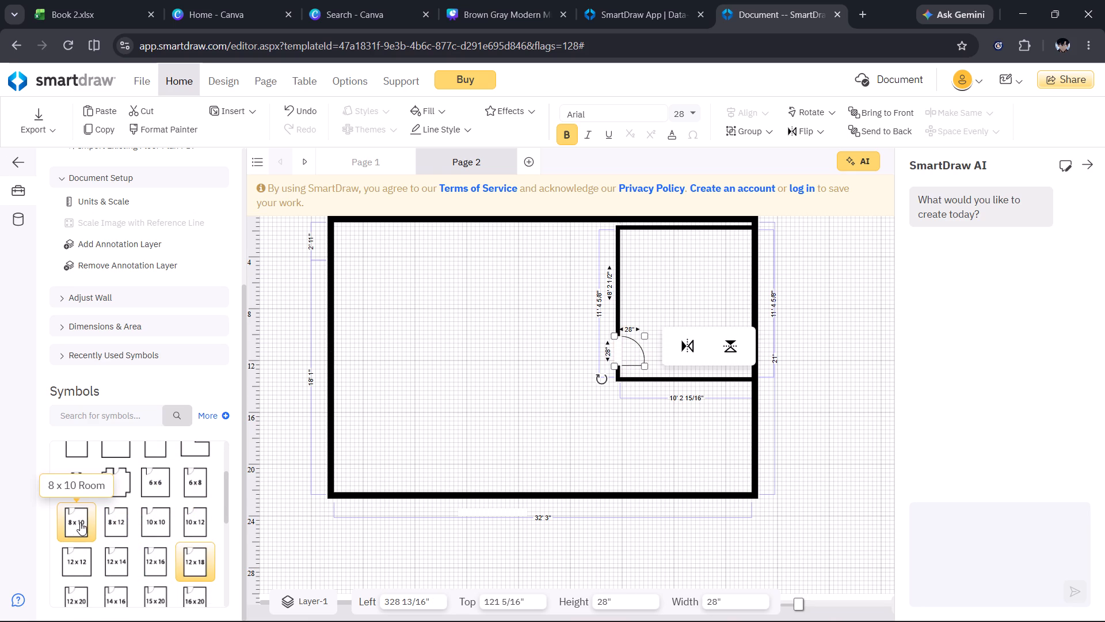
pyautogui.click(196, 477)
pyautogui.doubleClick(196, 477)
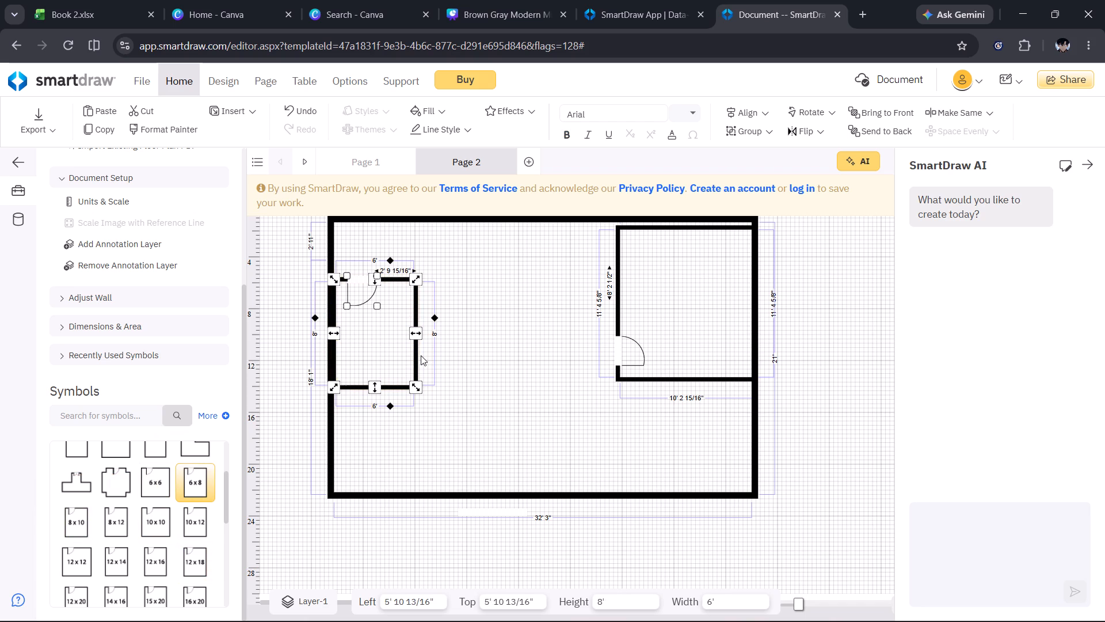
pyautogui.moveTo(414, 360); pyautogui.dragTo(535, 337)
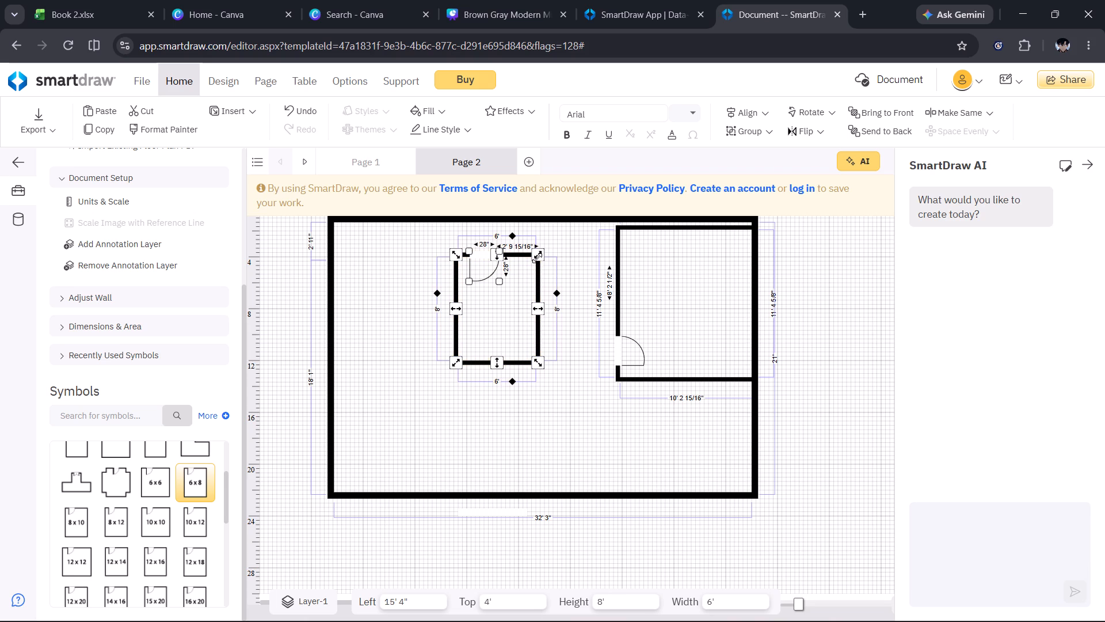
# Pull the 6 x 8 room's two upper corners down past its bottom wall, making it 9' 6" high with its door in the bottom wall.
pyautogui.moveTo(537, 258); pyautogui.dragTo(538, 498)
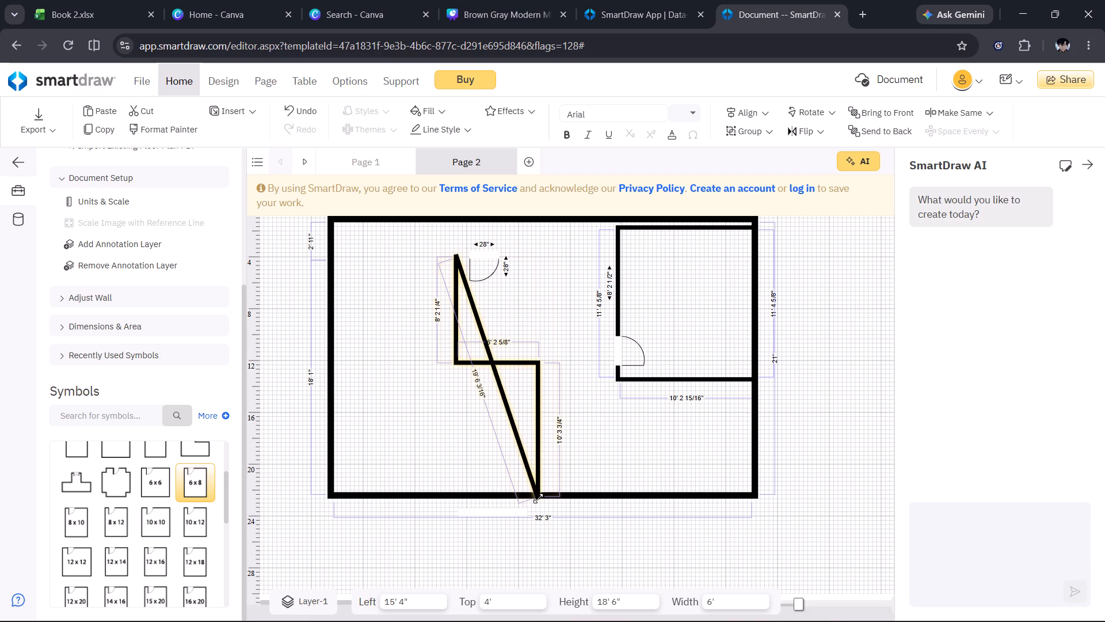
pyautogui.moveTo(538, 498); pyautogui.dragTo(538, 497)
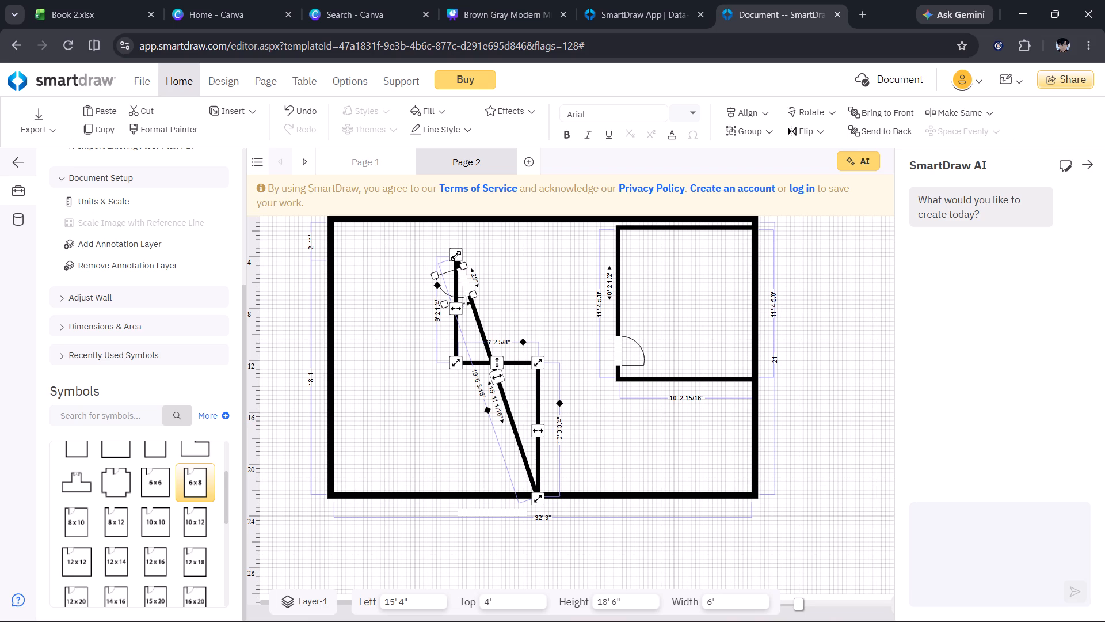
pyautogui.moveTo(456, 256); pyautogui.dragTo(452, 490)
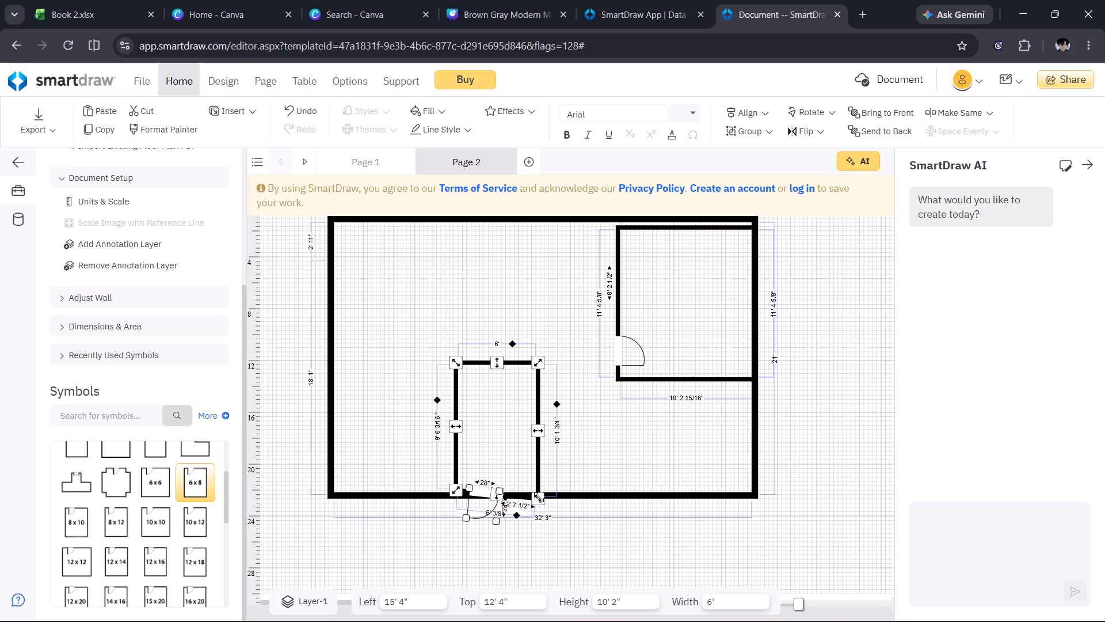
pyautogui.moveTo(539, 498); pyautogui.dragTo(538, 489)
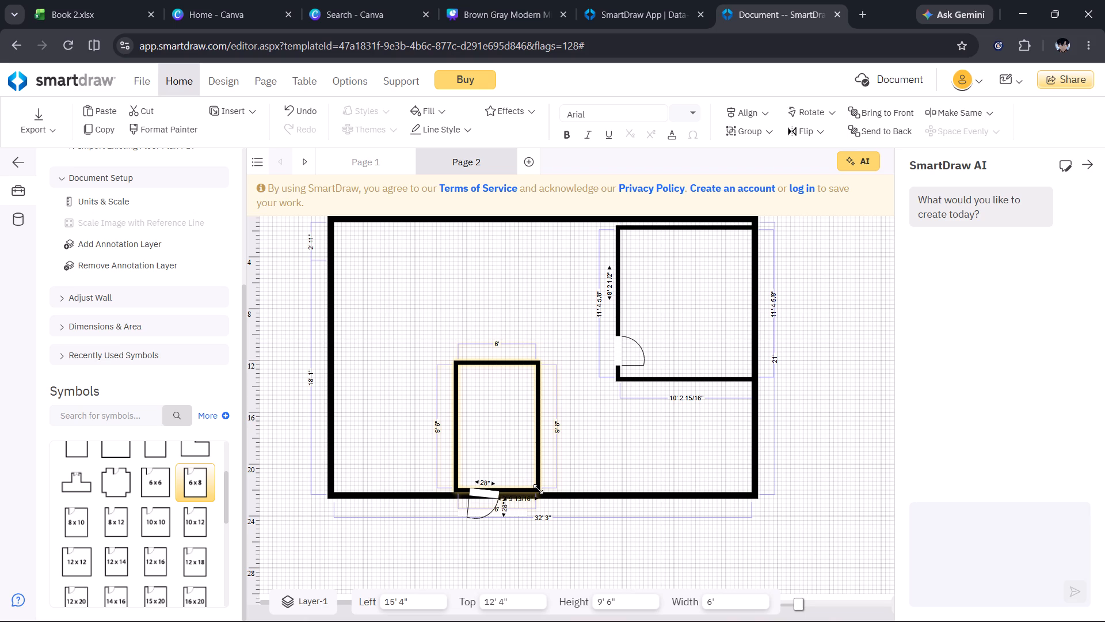
pyautogui.moveTo(538, 489); pyautogui.dragTo(538, 490)
# Move the small room against the larger room's left wall with their top walls aligned, at about Left 21' 6" and Top 1' 11".
pyautogui.moveTo(508, 415); pyautogui.dragTo(529, 399)
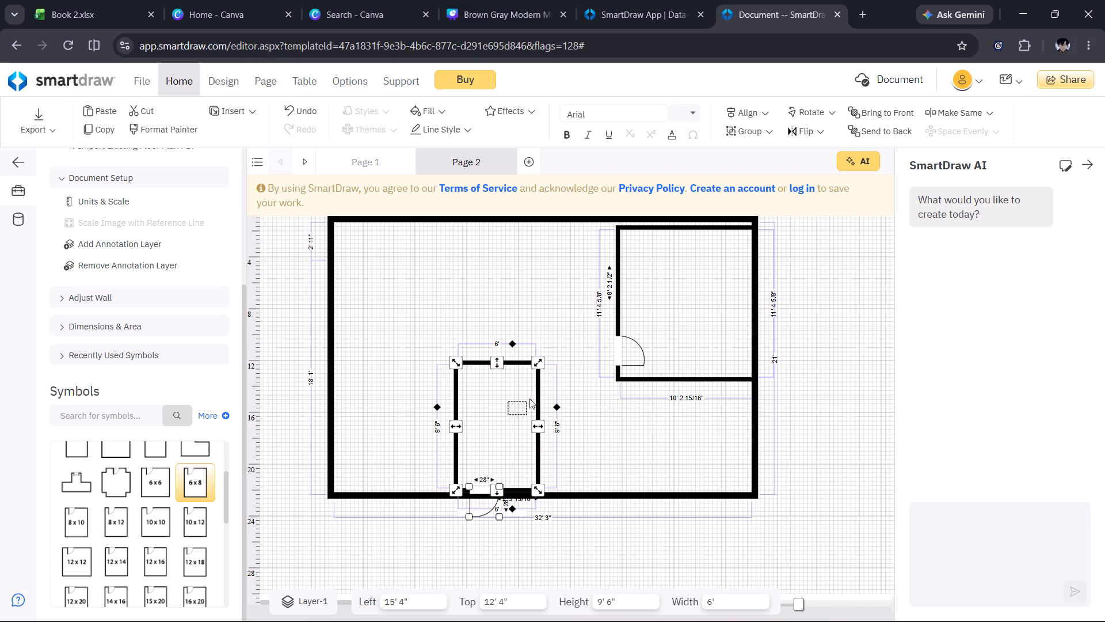
pyautogui.moveTo(529, 399); pyautogui.dragTo(531, 398)
pyautogui.moveTo(537, 396); pyautogui.dragTo(587, 318)
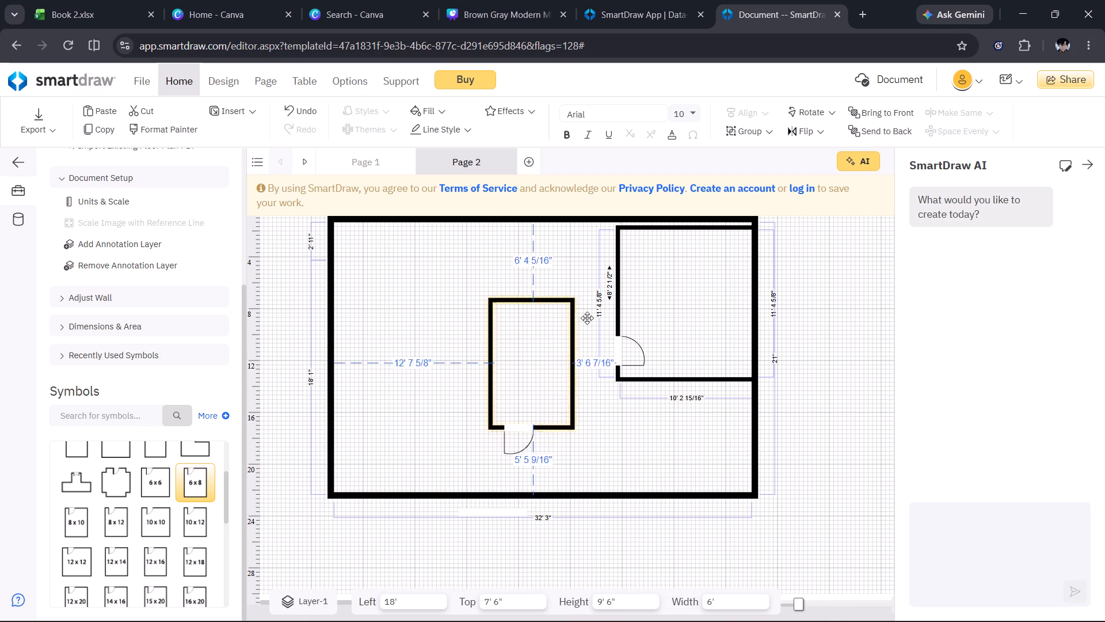
pyautogui.moveTo(587, 318); pyautogui.dragTo(601, 305)
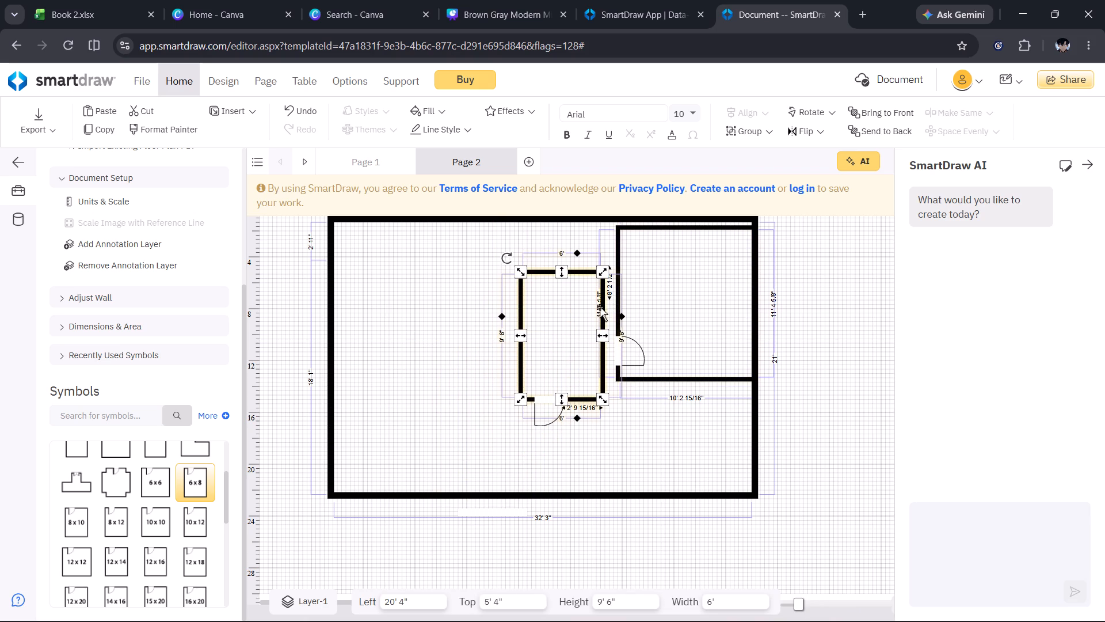
pyautogui.moveTo(601, 308); pyautogui.dragTo(615, 252)
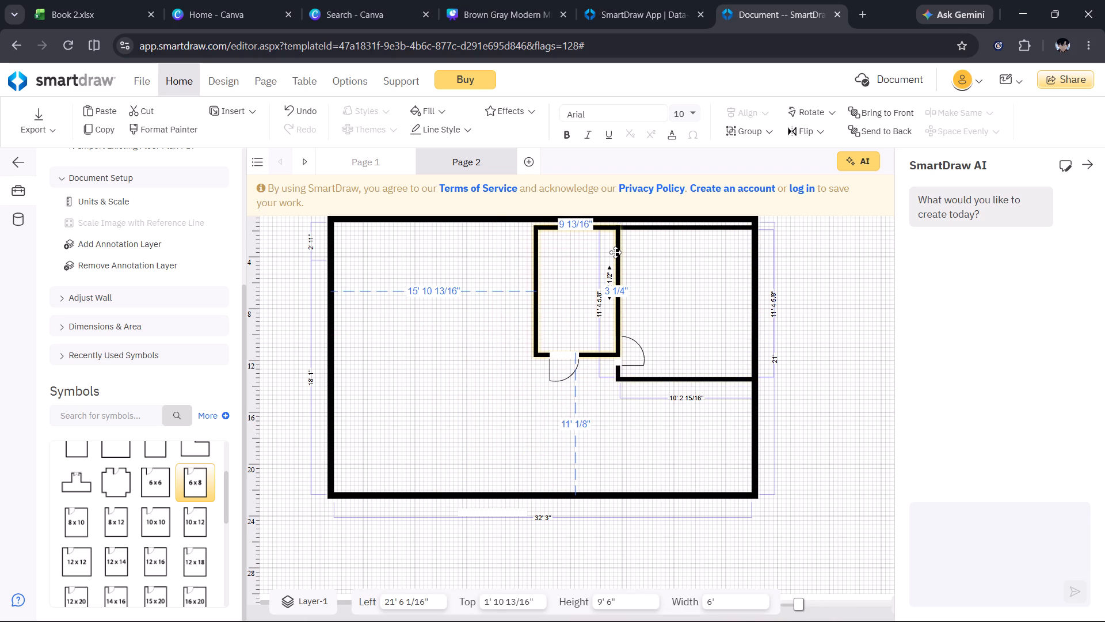
pyautogui.moveTo(615, 252); pyautogui.dragTo(615, 248)
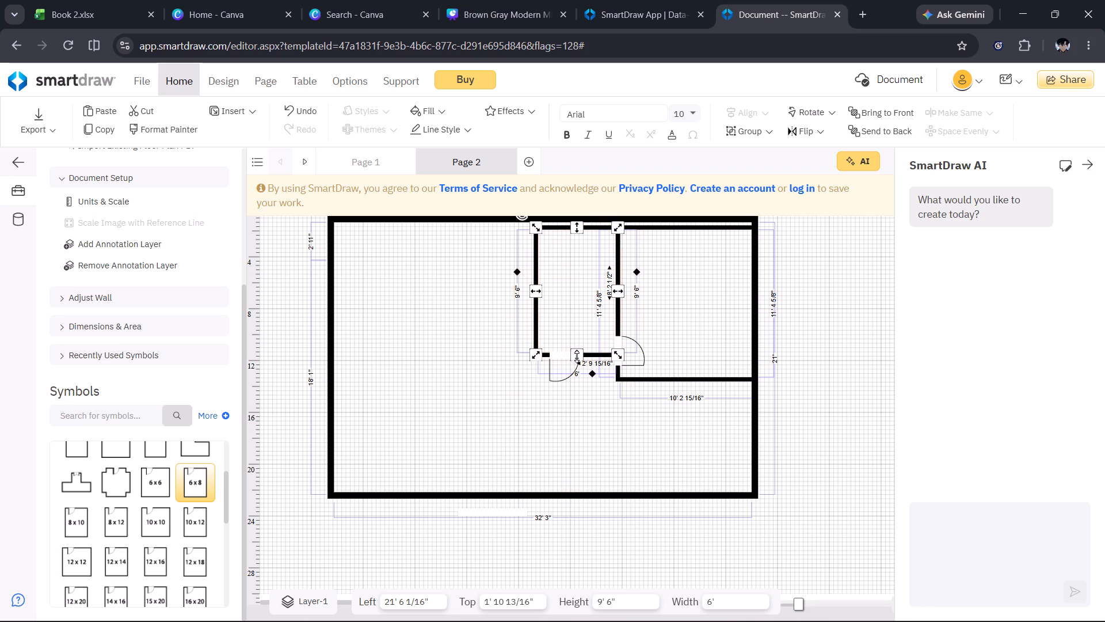
# Raise the small room's bottom wall so the room is about 7' 8" high.
pyautogui.moveTo(577, 355); pyautogui.dragTo(576, 332)
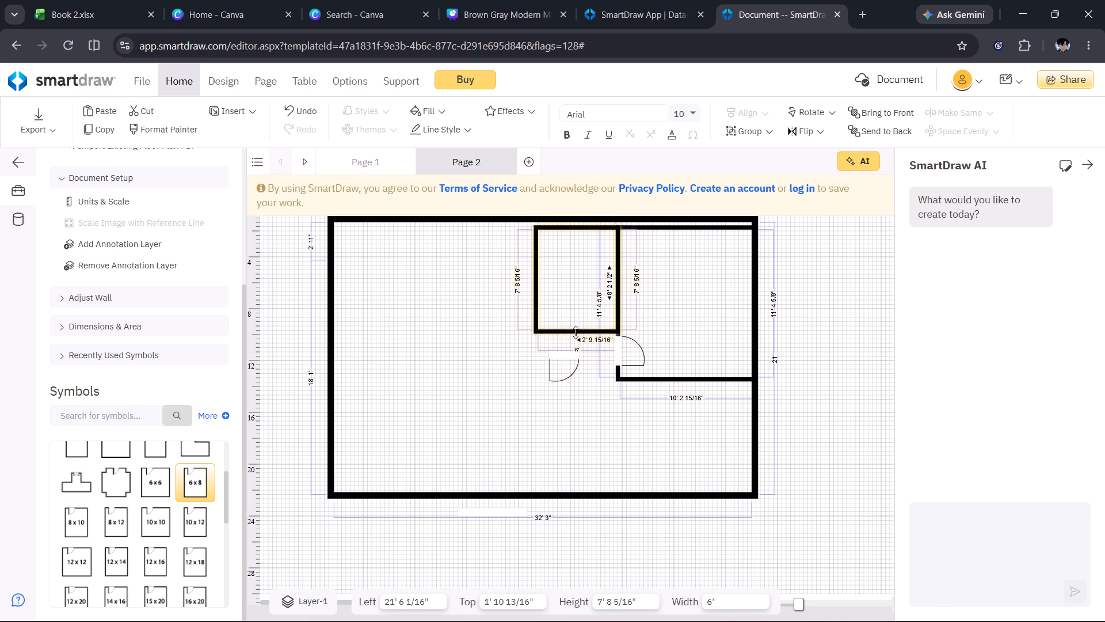
pyautogui.moveTo(576, 332); pyautogui.dragTo(576, 333)
# Slide the small room's door right along the bottom wall, leaving 2' 8" of wall on its left.
pyautogui.moveTo(562, 340); pyautogui.dragTo(564, 340)
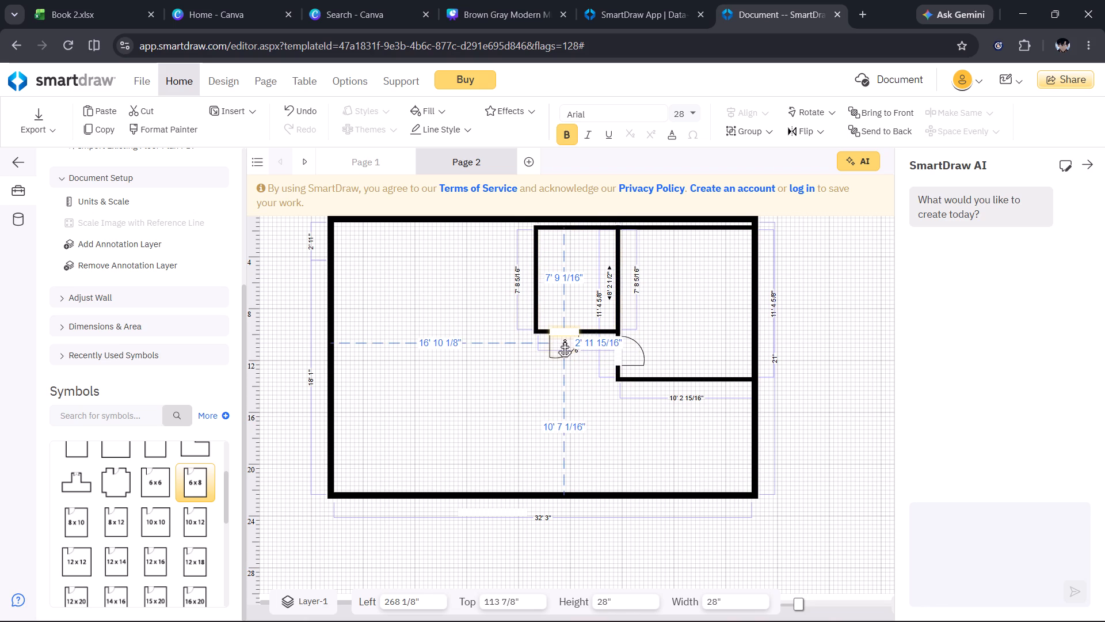
pyautogui.moveTo(564, 340); pyautogui.dragTo(578, 338)
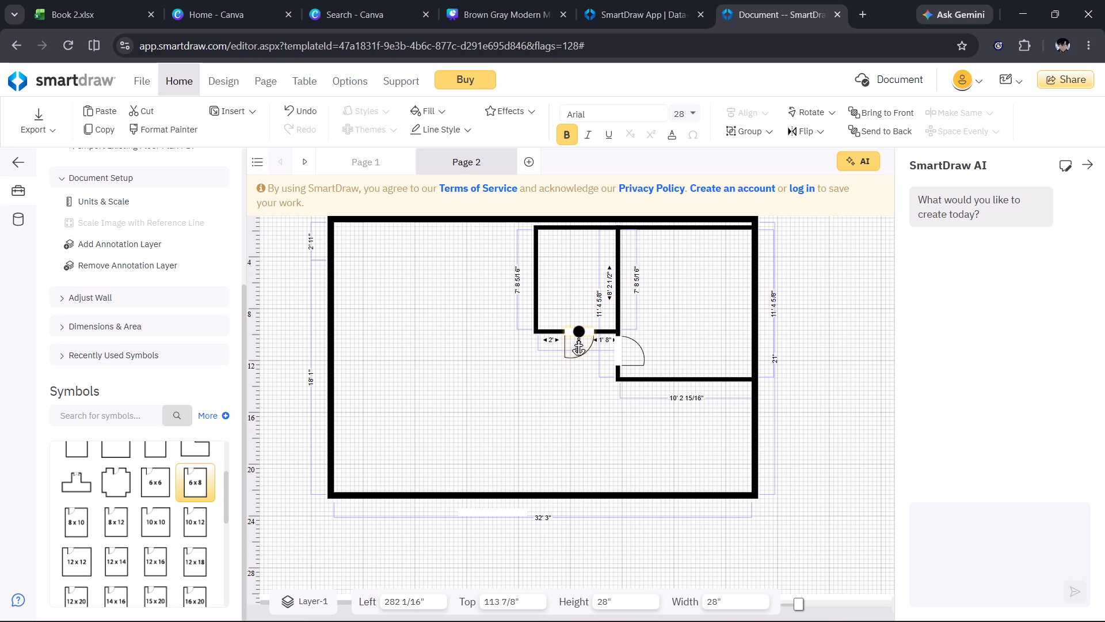
pyautogui.moveTo(578, 338); pyautogui.dragTo(585, 337)
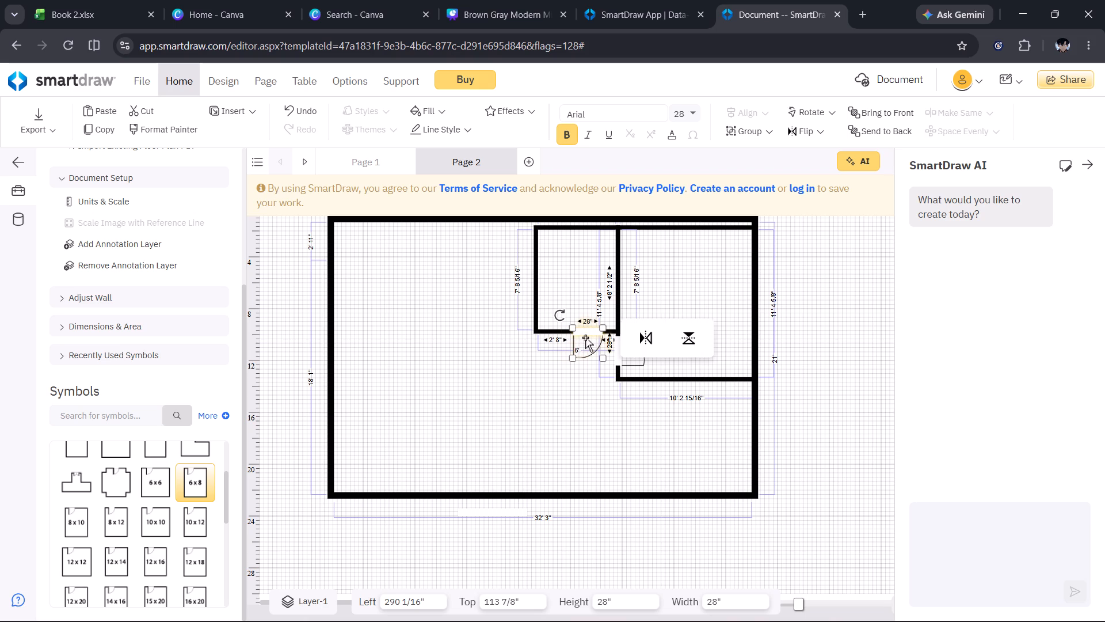
# Narrow the small room from its left wall to about 4' 1" wide, keeping its right wall in place.
pyautogui.click(537, 272)
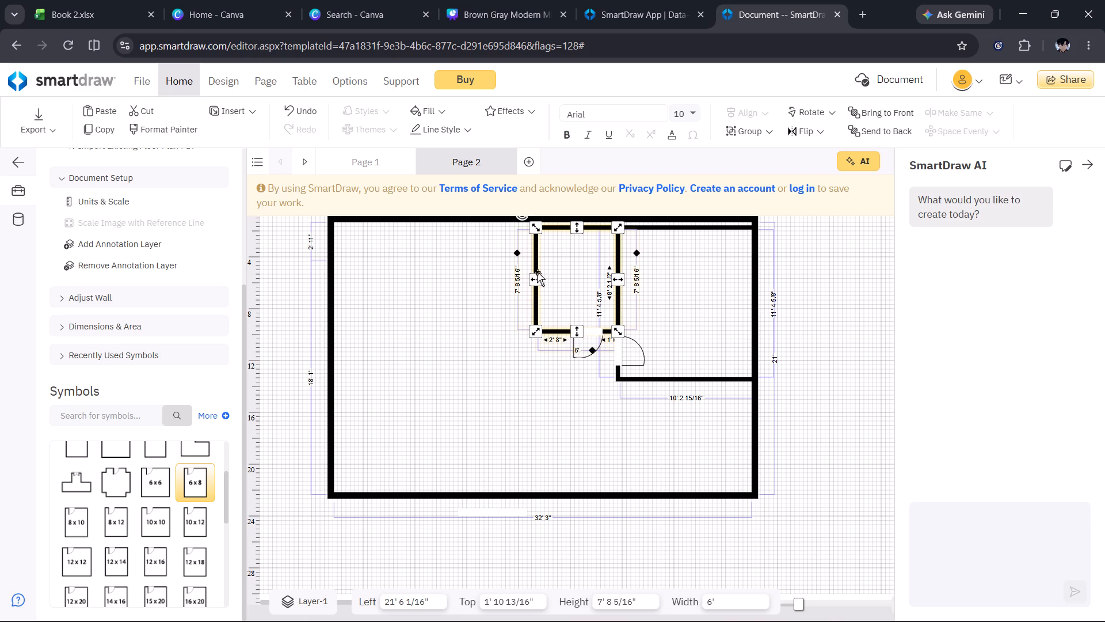
pyautogui.moveTo(537, 279); pyautogui.dragTo(570, 280)
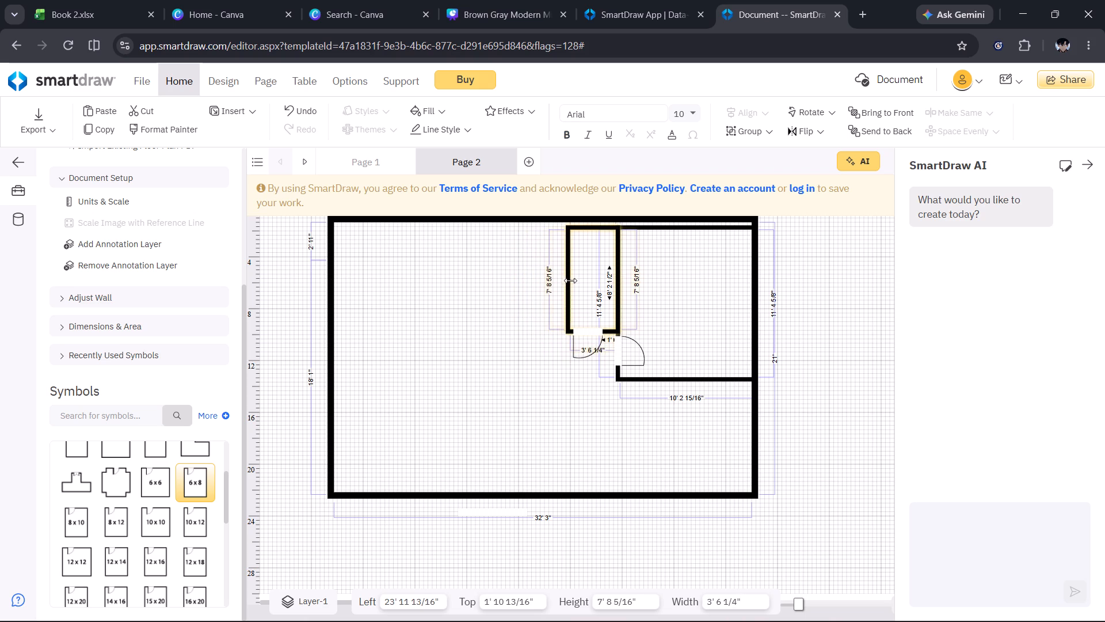
pyautogui.moveTo(570, 280); pyautogui.dragTo(561, 284)
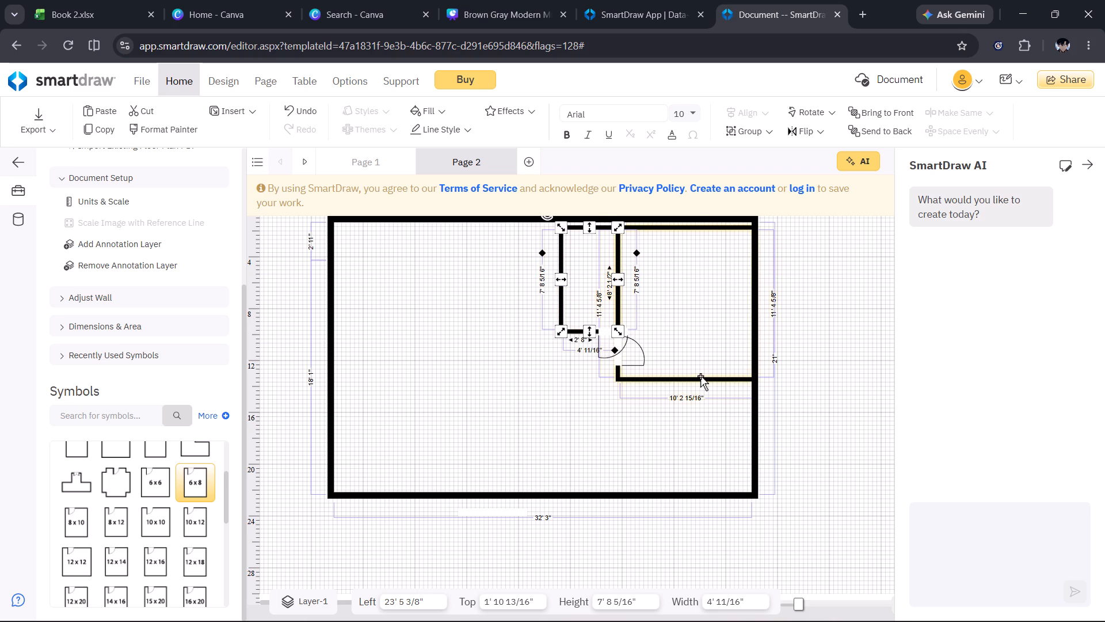
# Raise the larger room's bottom wall slightly, making that room about 11' 1" high.
pyautogui.click(700, 376)
pyautogui.click(684, 380)
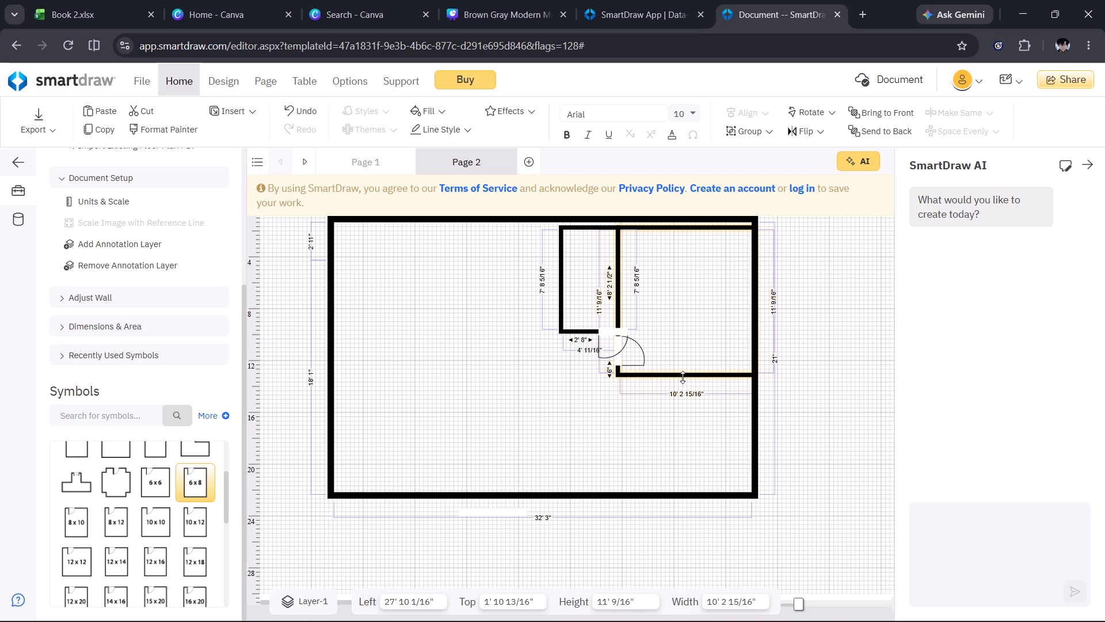
# Flip the small room's door vertically so it swings into the room, keeping its hinge on the left side.
pyautogui.click(612, 342)
pyautogui.click(612, 342)
pyautogui.click(612, 342)
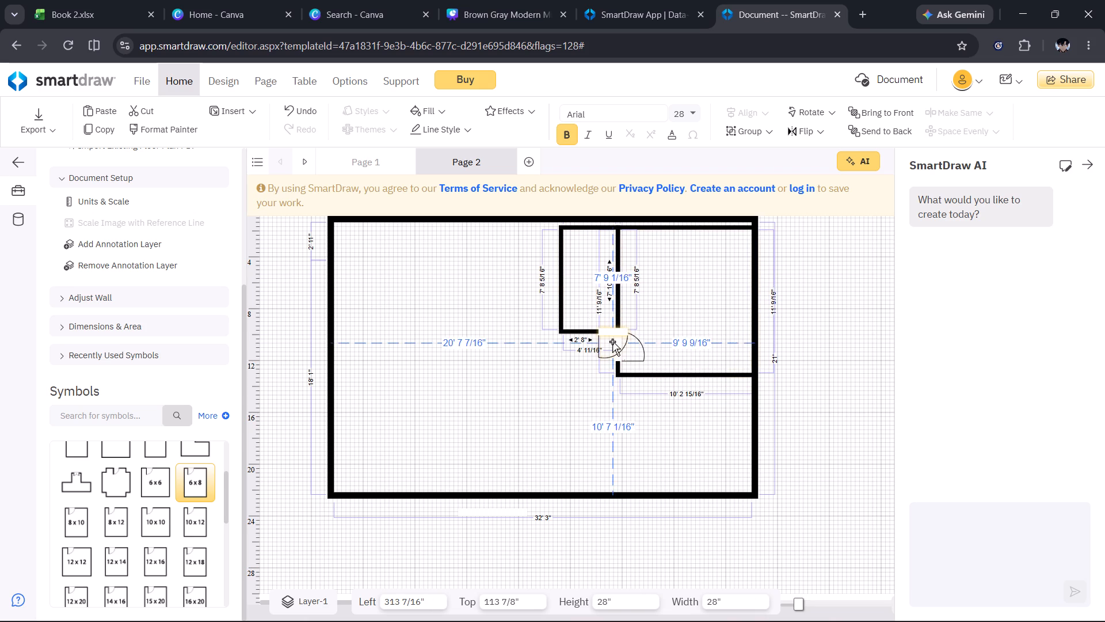
pyautogui.click(676, 337)
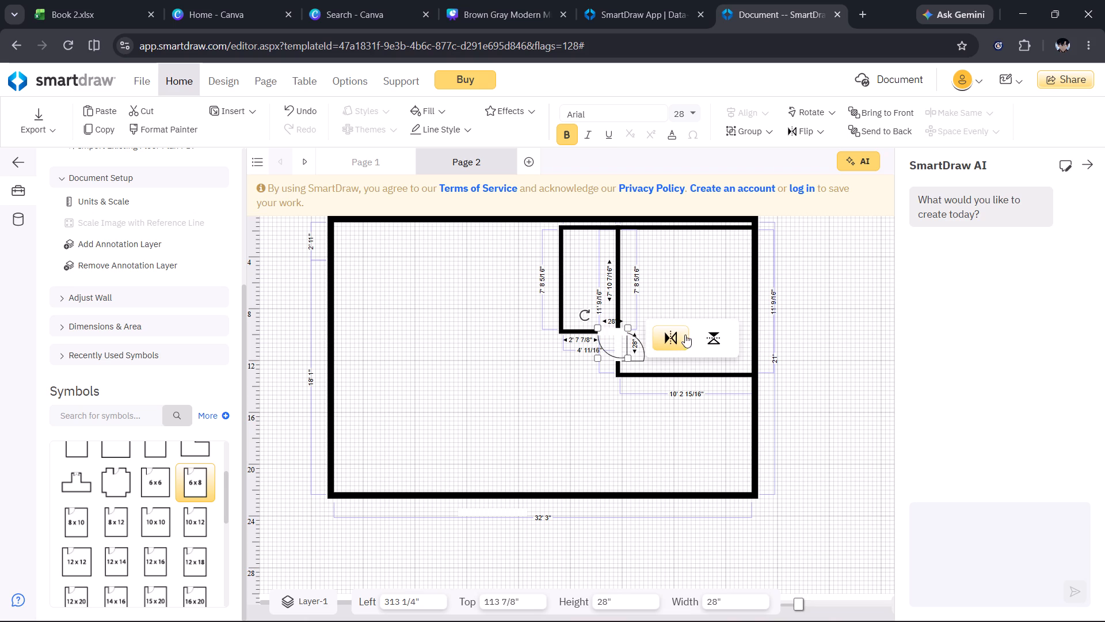
pyautogui.click(711, 335)
pyautogui.click(679, 322)
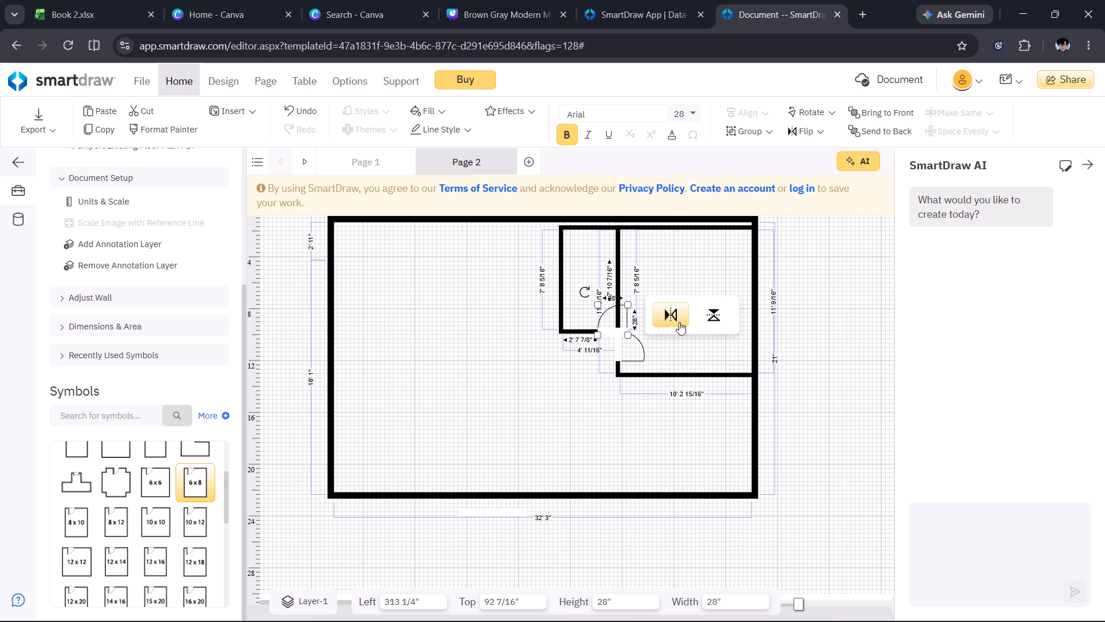
pyautogui.click(570, 469)
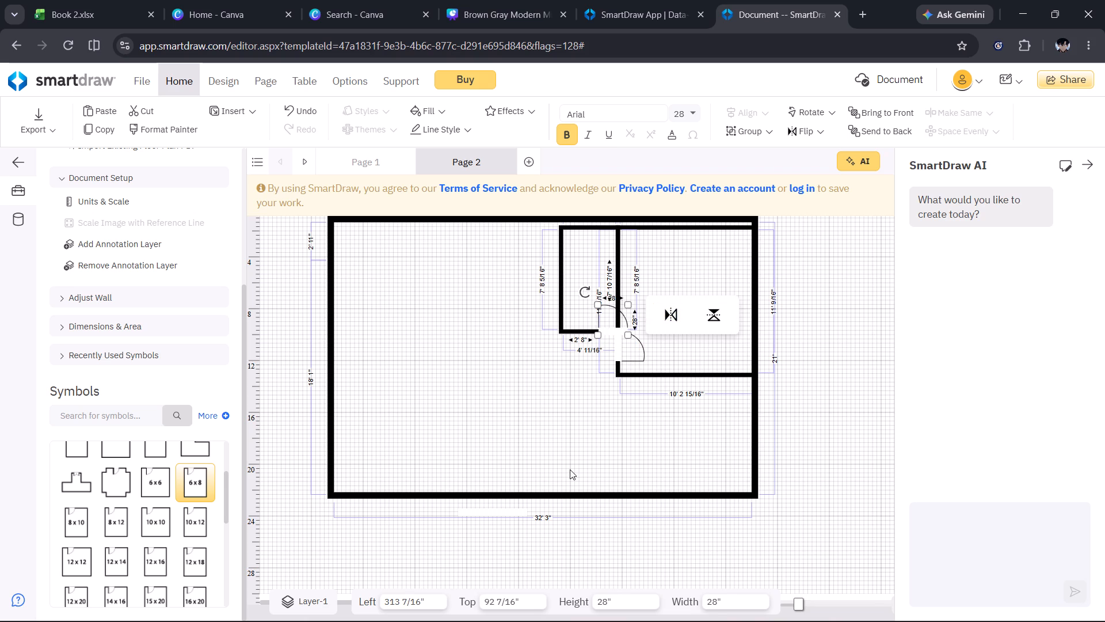
# Widen the small room from its left wall to about 5' 3" wide, keeping its right wall against the larger room.
pyautogui.click(585, 327)
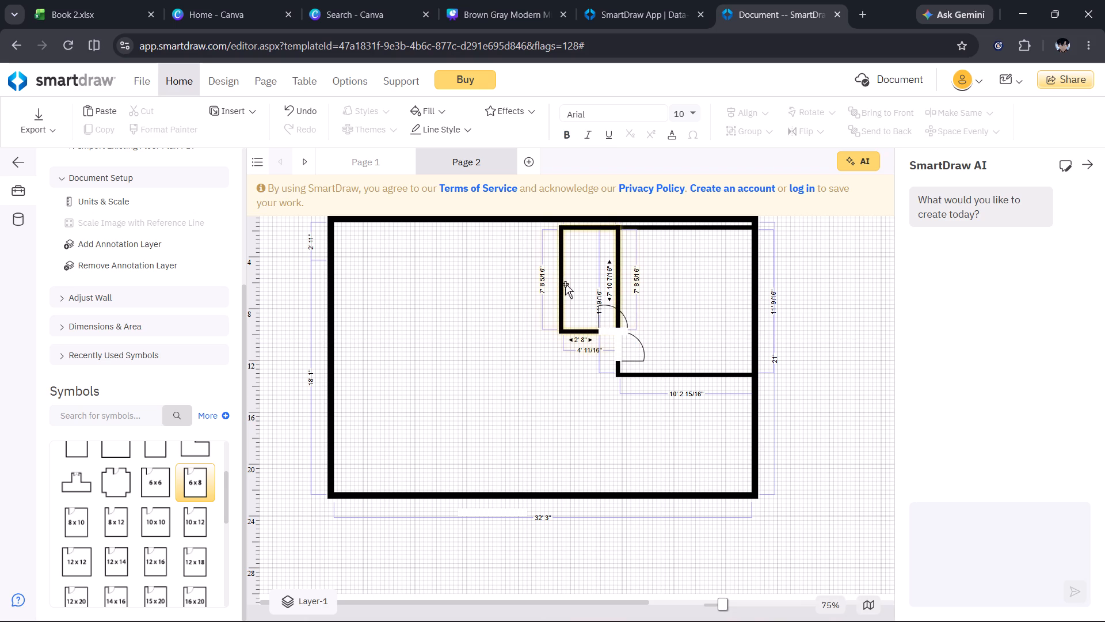
pyautogui.click(565, 284)
pyautogui.moveTo(557, 280); pyautogui.dragTo(542, 280)
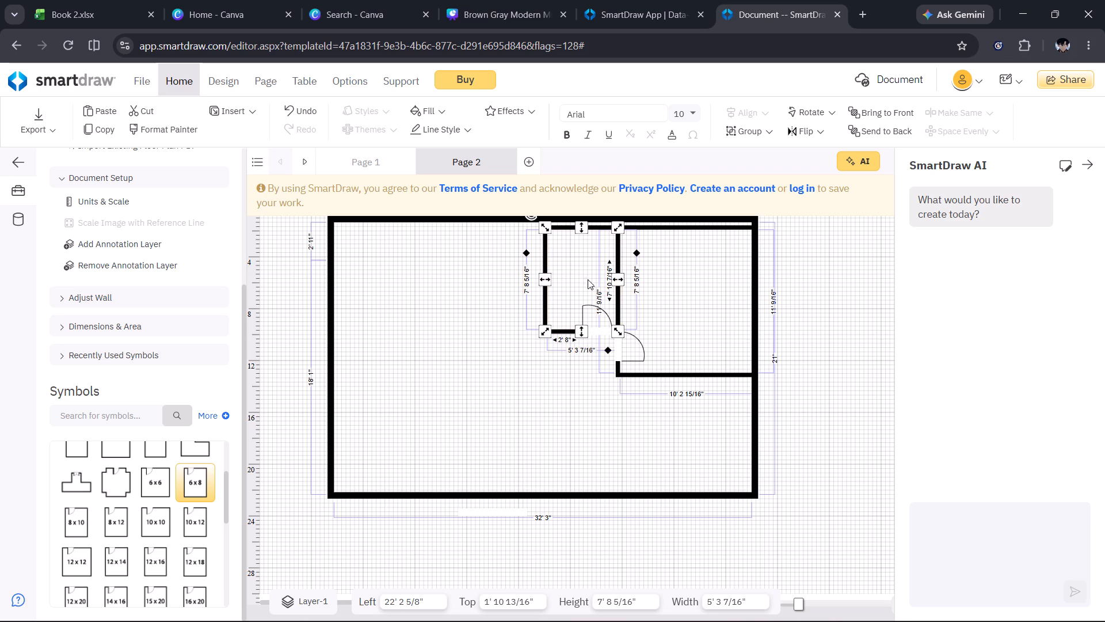
# Narrow the small room from its left wall to about 4' 6" wide, keeping its right wall in place.
pyautogui.click(601, 321)
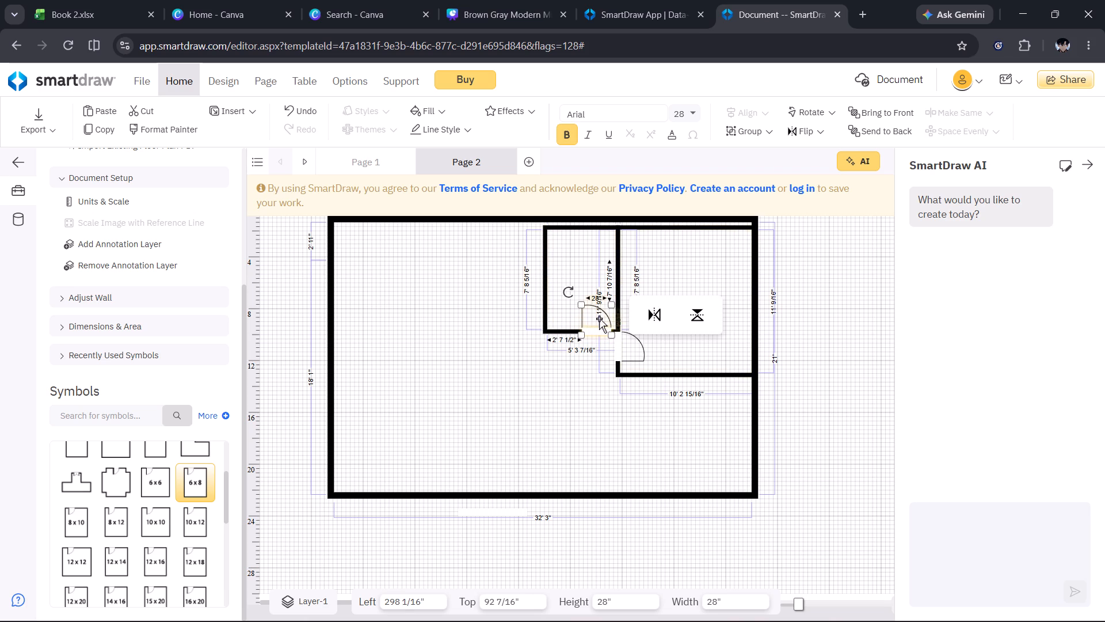
pyautogui.click(544, 277)
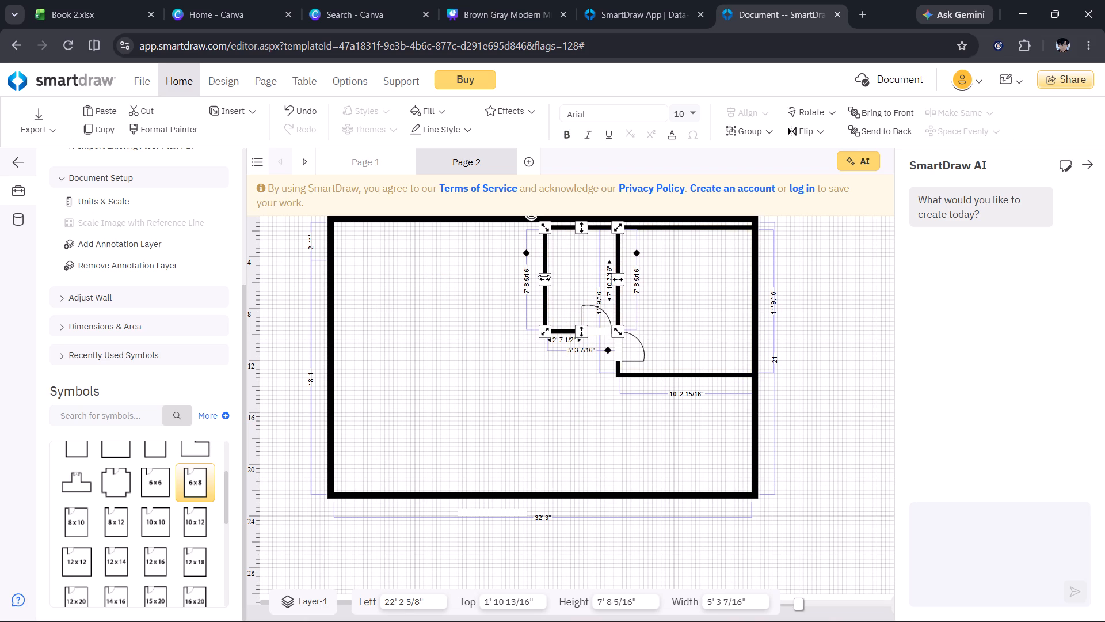
pyautogui.moveTo(544, 279); pyautogui.dragTo(555, 279)
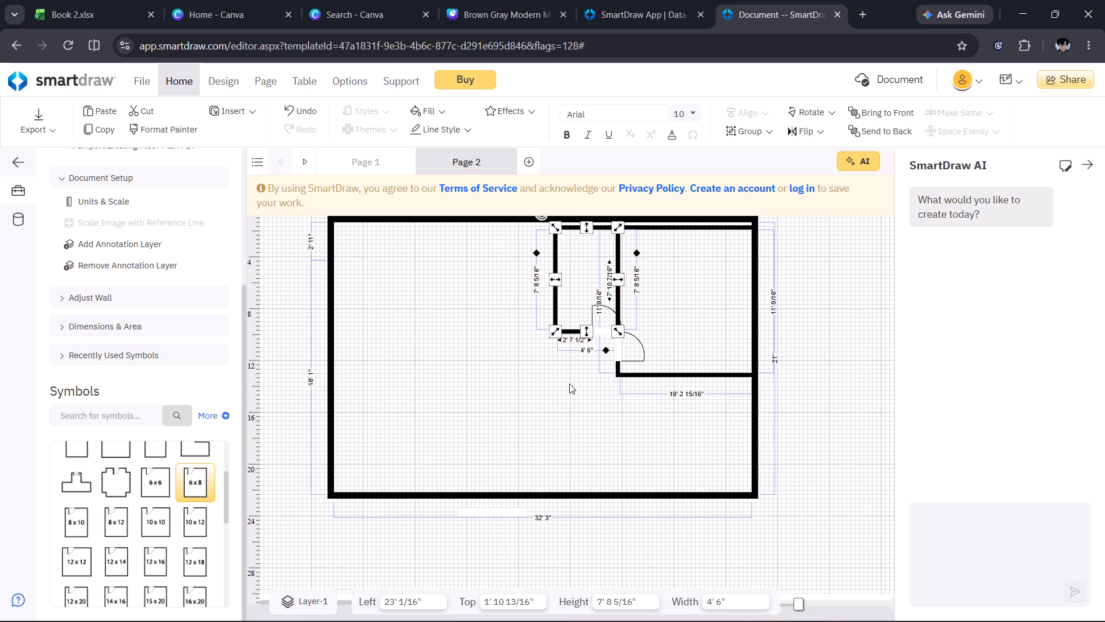
# Place a 6 x 6 room below the two rooms, its top wall in line with the larger room's bottom wall.
pyautogui.scroll(1, 166, 549)
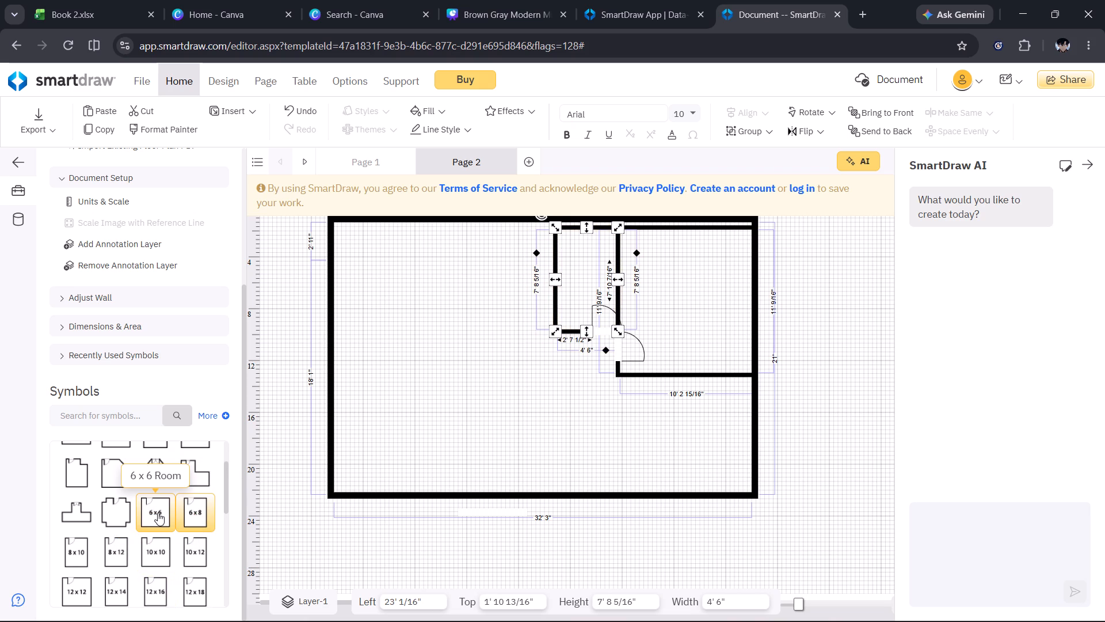
pyautogui.moveTo(158, 513); pyautogui.dragTo(620, 414)
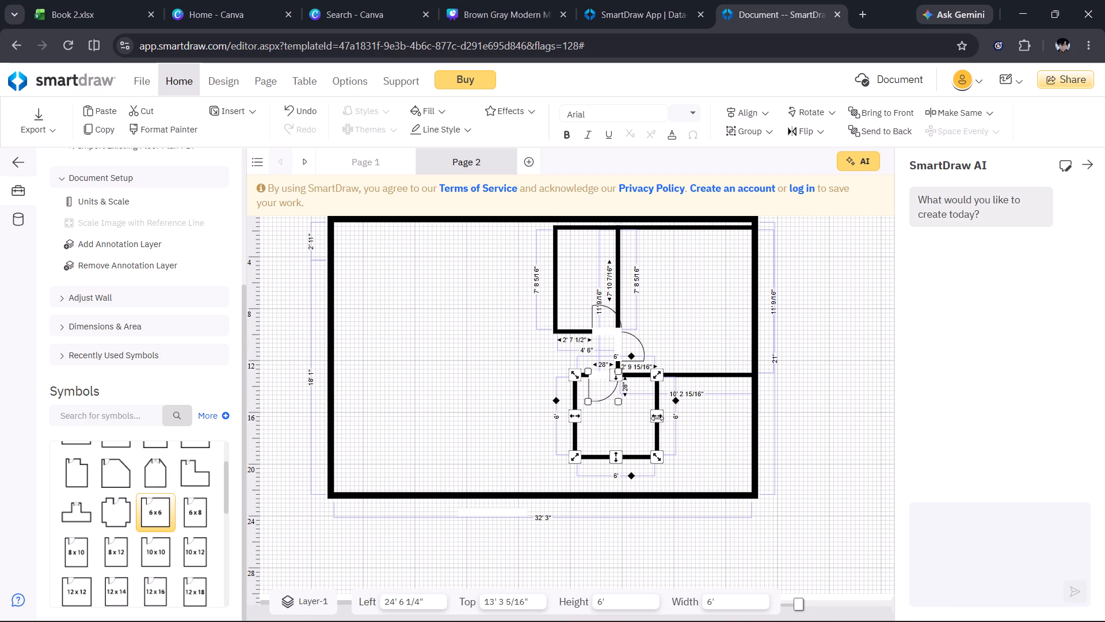
# Widen the new room to about 14' 10", extending its right wall to the exterior wall and its left wall outward.
pyautogui.moveTo(657, 416); pyautogui.dragTo(745, 420)
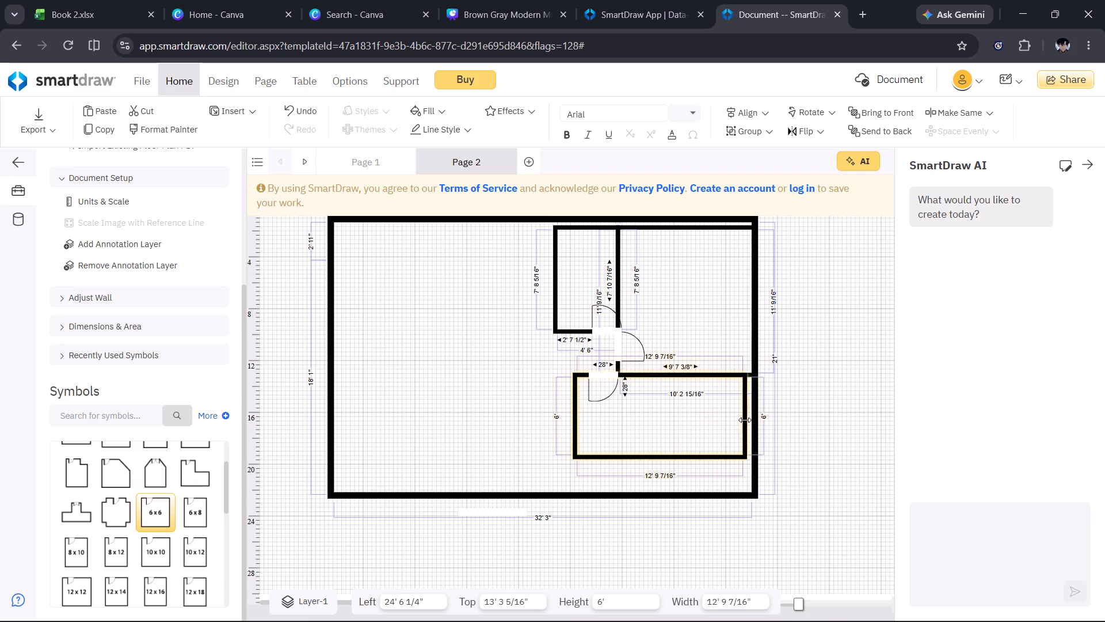
pyautogui.moveTo(745, 420); pyautogui.dragTo(754, 420)
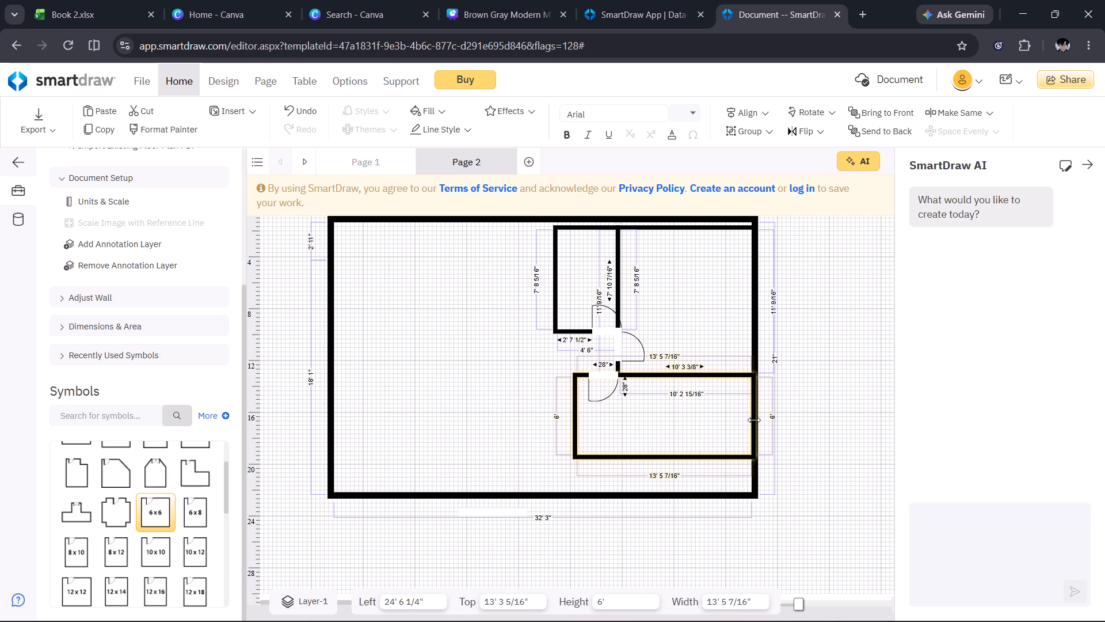
pyautogui.moveTo(754, 420); pyautogui.dragTo(755, 422)
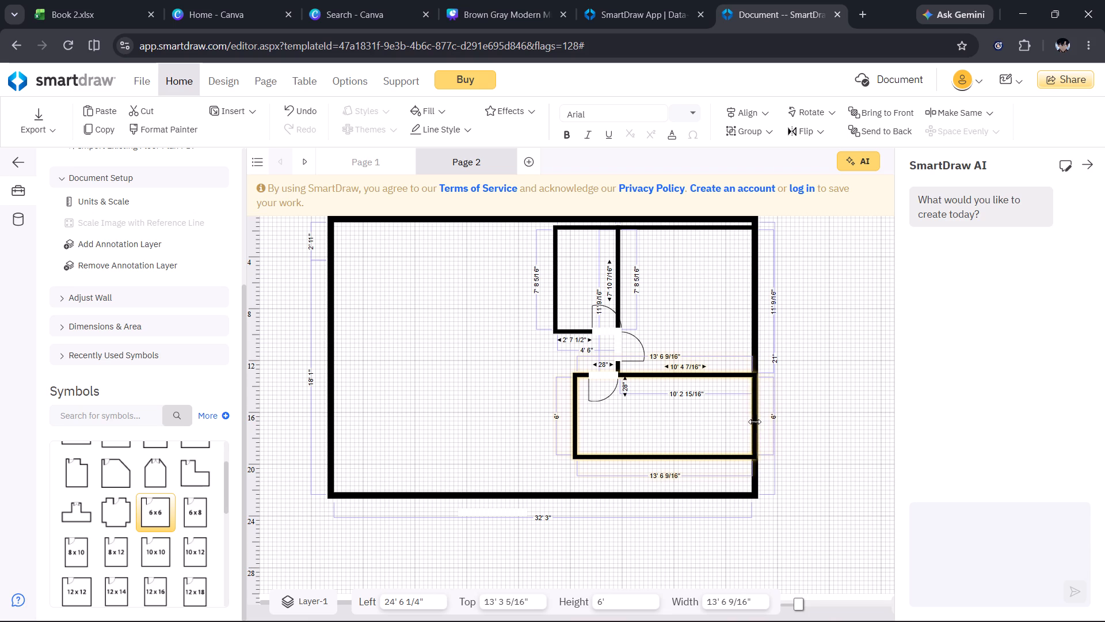
pyautogui.moveTo(755, 422); pyautogui.dragTo(754, 422)
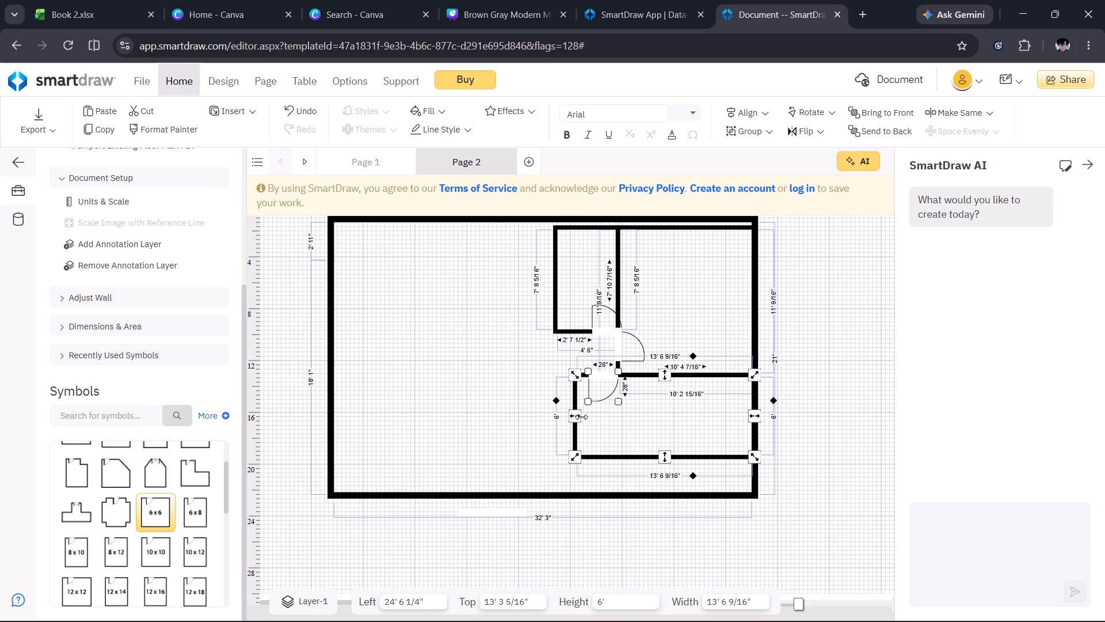
pyautogui.moveTo(578, 416); pyautogui.dragTo(576, 416)
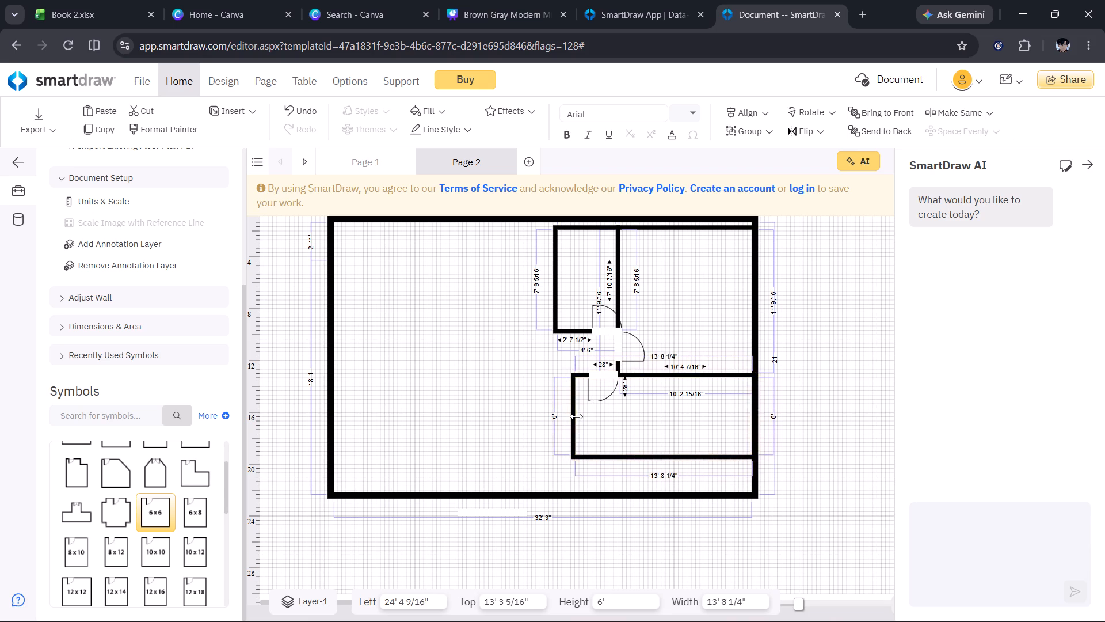
pyautogui.moveTo(576, 416); pyautogui.dragTo(562, 419)
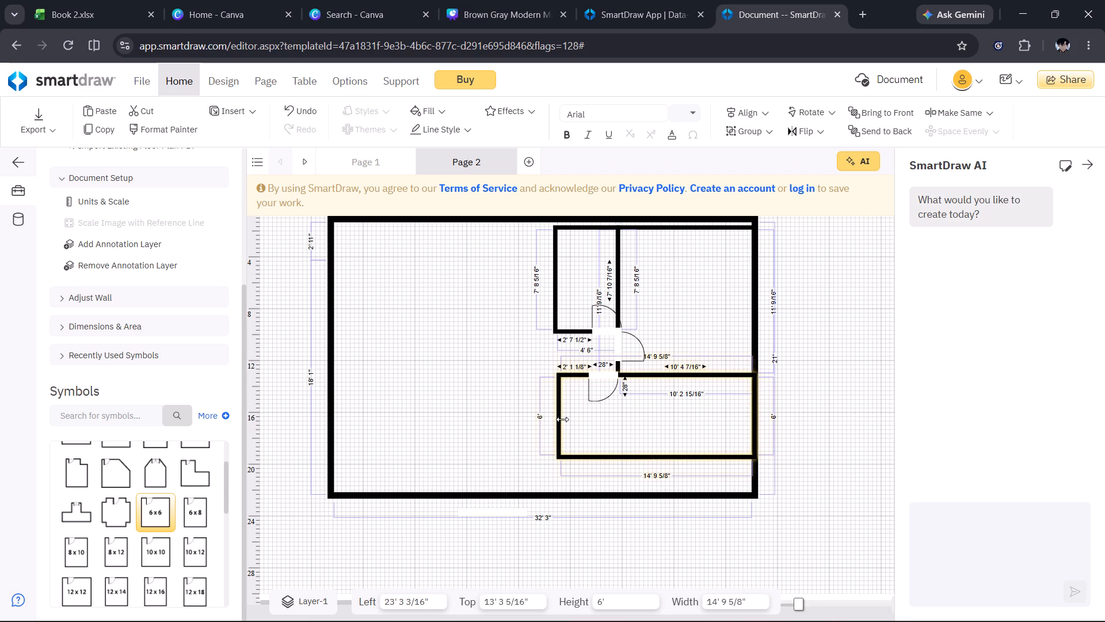
pyautogui.moveTo(562, 419); pyautogui.dragTo(562, 419)
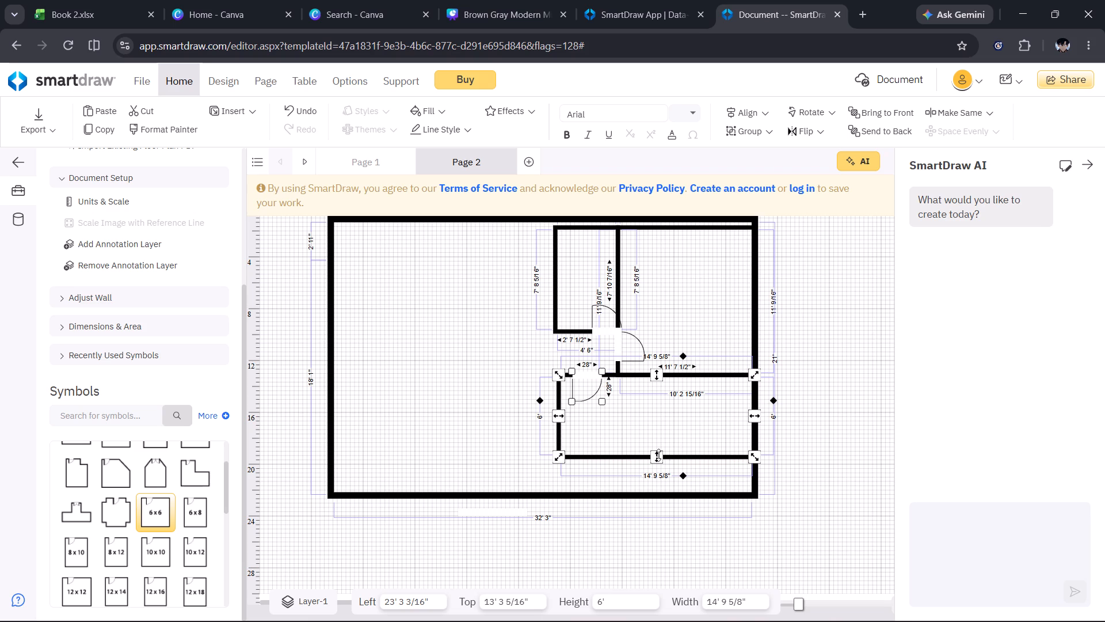
# Extend the new room's bottom wall down to the exterior wall, making the room about 8' 11" high.
pyautogui.moveTo(658, 455); pyautogui.dragTo(658, 493)
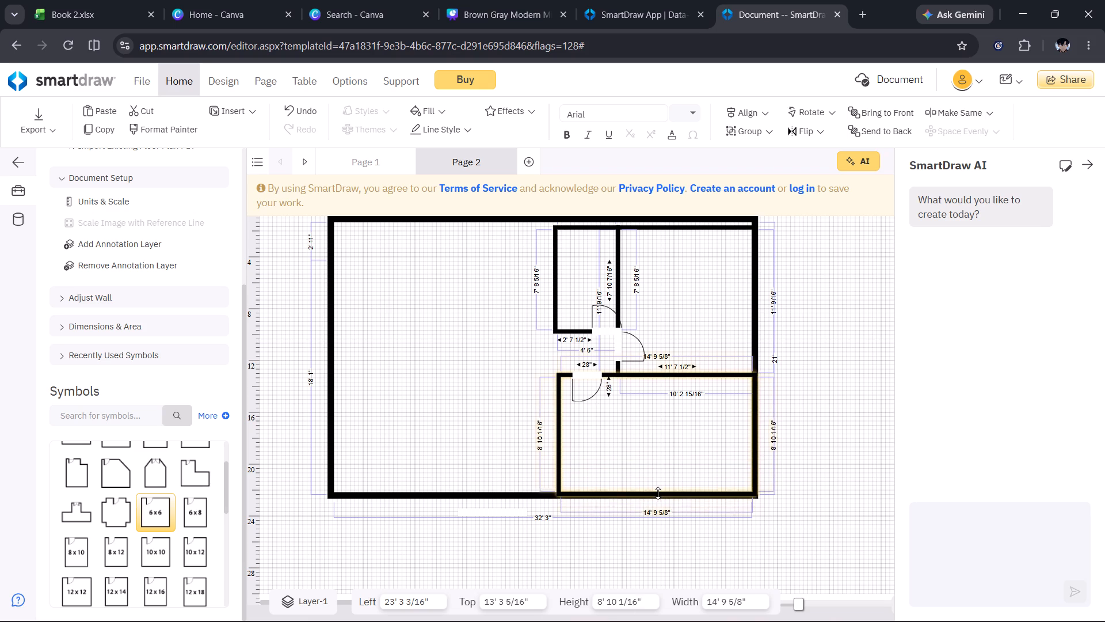
pyautogui.moveTo(658, 493); pyautogui.dragTo(658, 494)
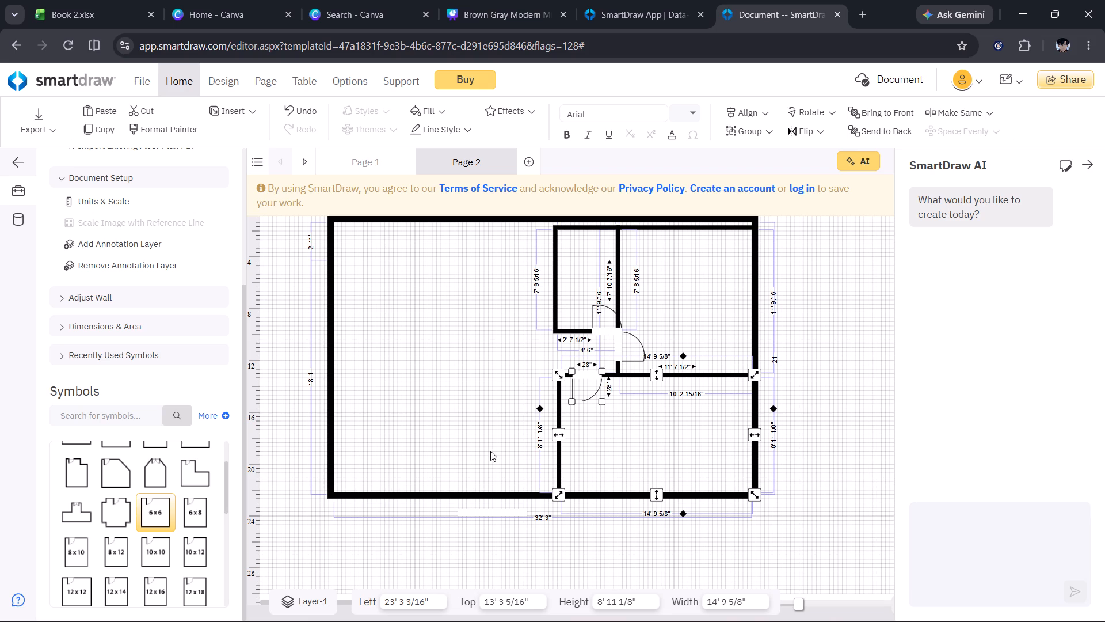
# Place a 28" door from the Doors & Windows symbols on the exterior left wall, near its lower end.
pyautogui.scroll(2, 210, 500)
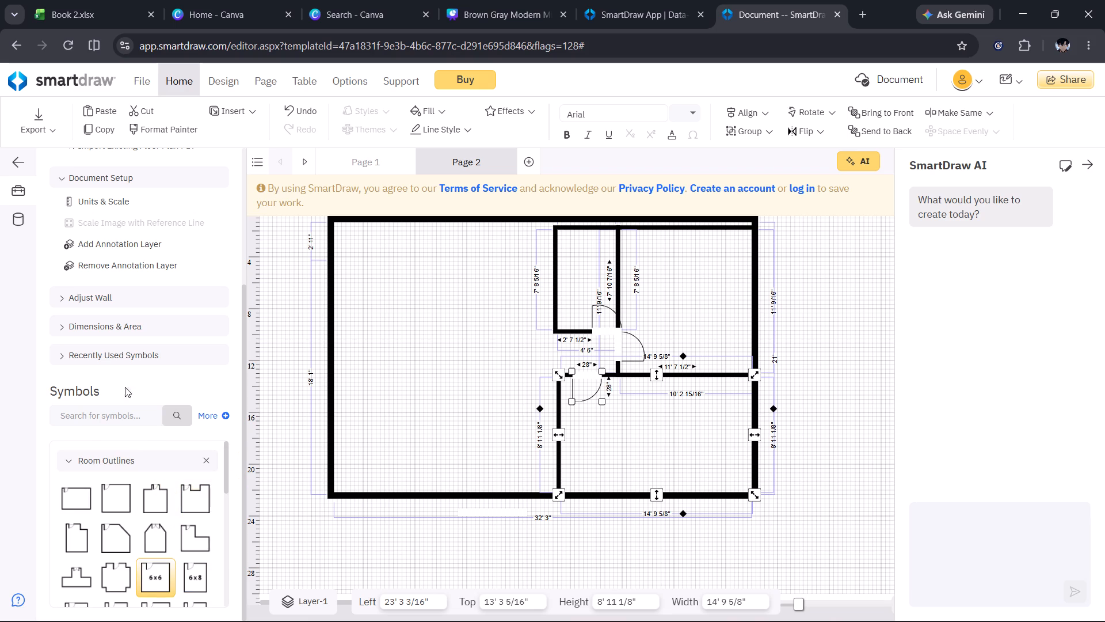
pyautogui.scroll(4, 151, 346)
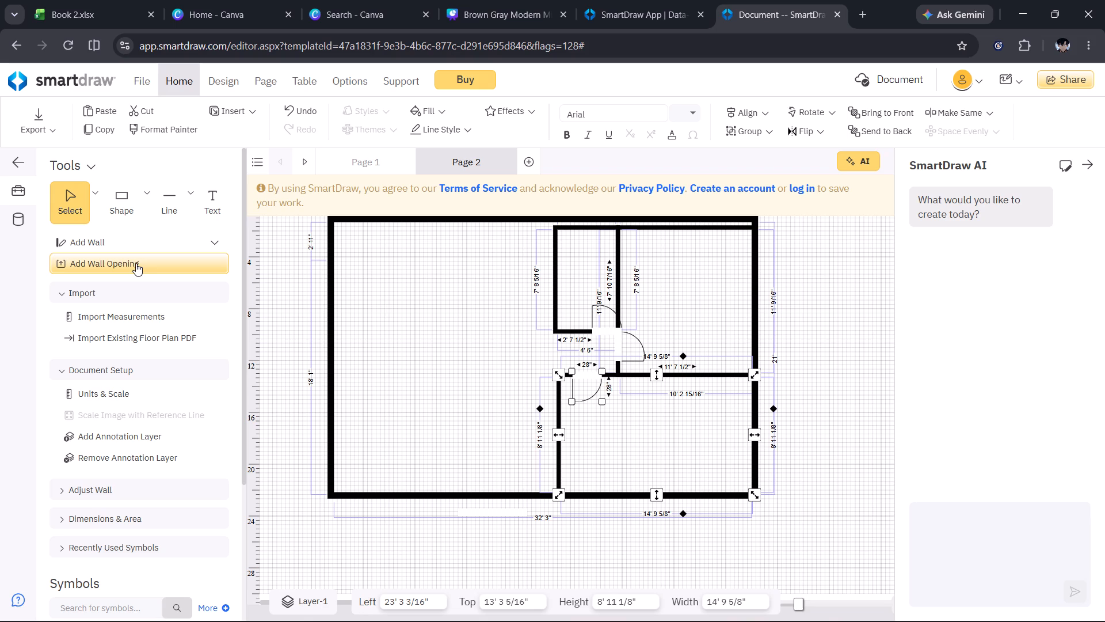
pyautogui.scroll(-4, 121, 498)
pyautogui.scroll(-2, 123, 556)
pyautogui.scroll(2, 123, 556)
pyautogui.scroll(-2, 123, 556)
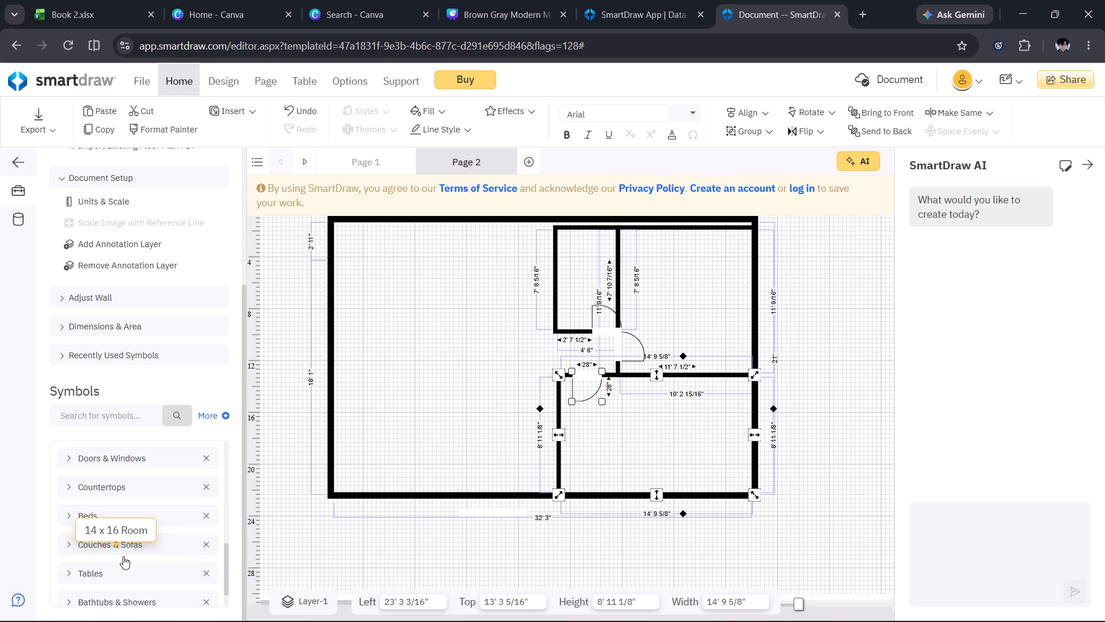
pyautogui.scroll(2, 126, 530)
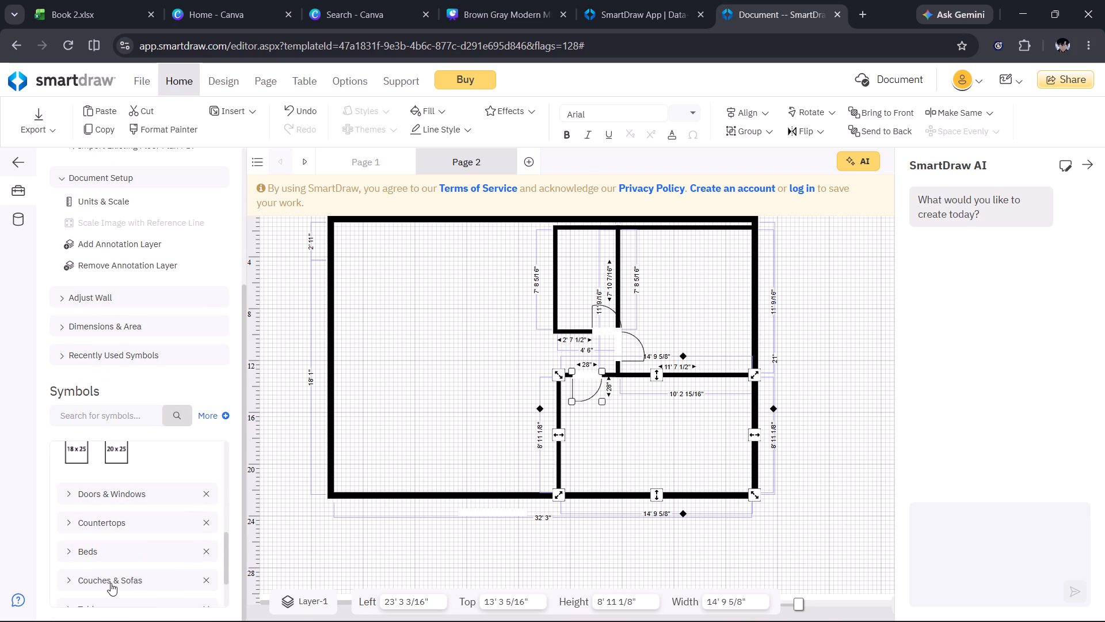
pyautogui.click(104, 488)
pyautogui.scroll(-1, 114, 543)
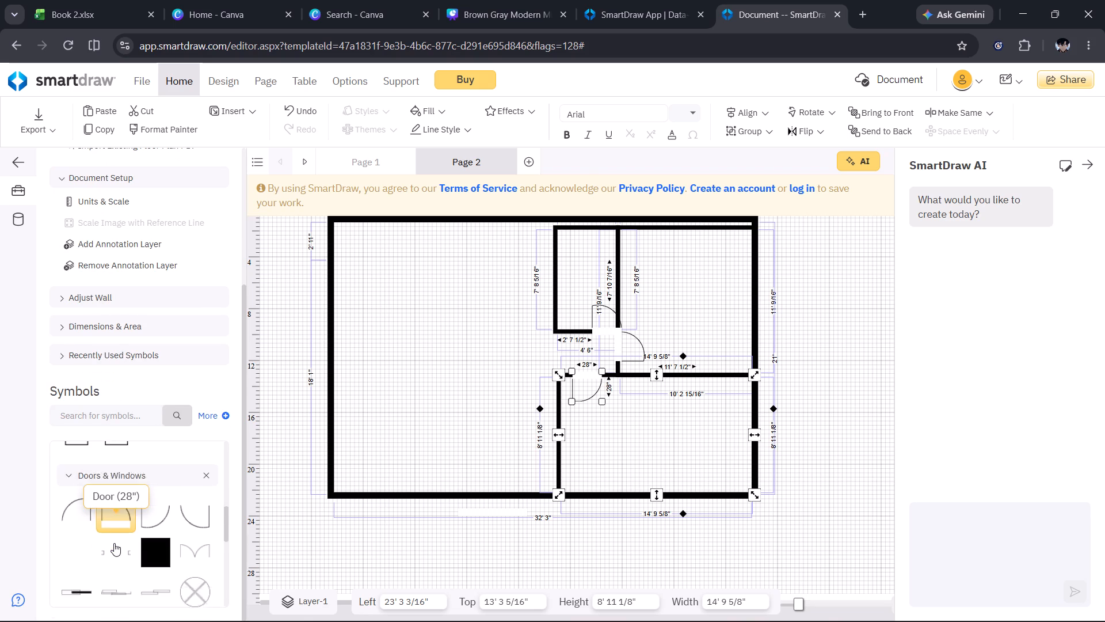
pyautogui.scroll(-1, 114, 543)
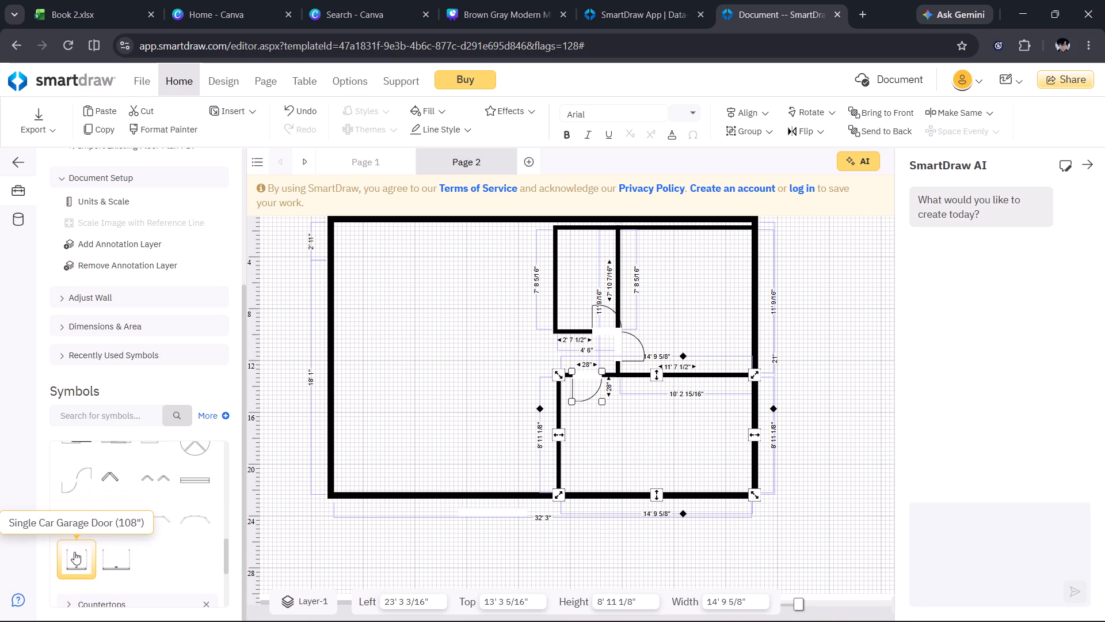
pyautogui.scroll(2, 147, 513)
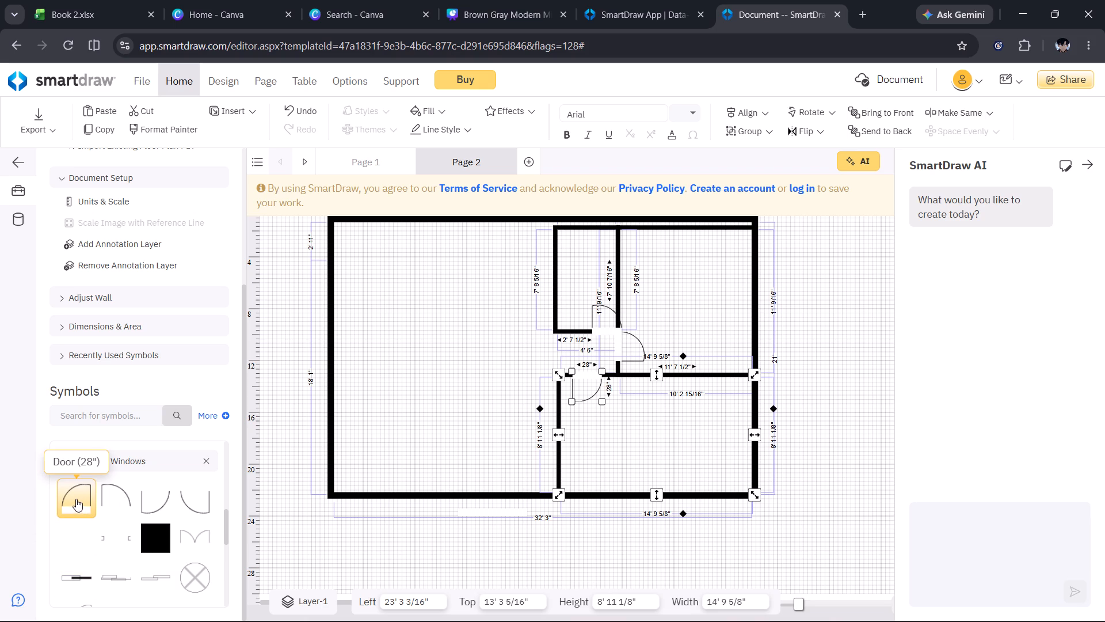
pyautogui.moveTo(75, 498); pyautogui.dragTo(333, 441)
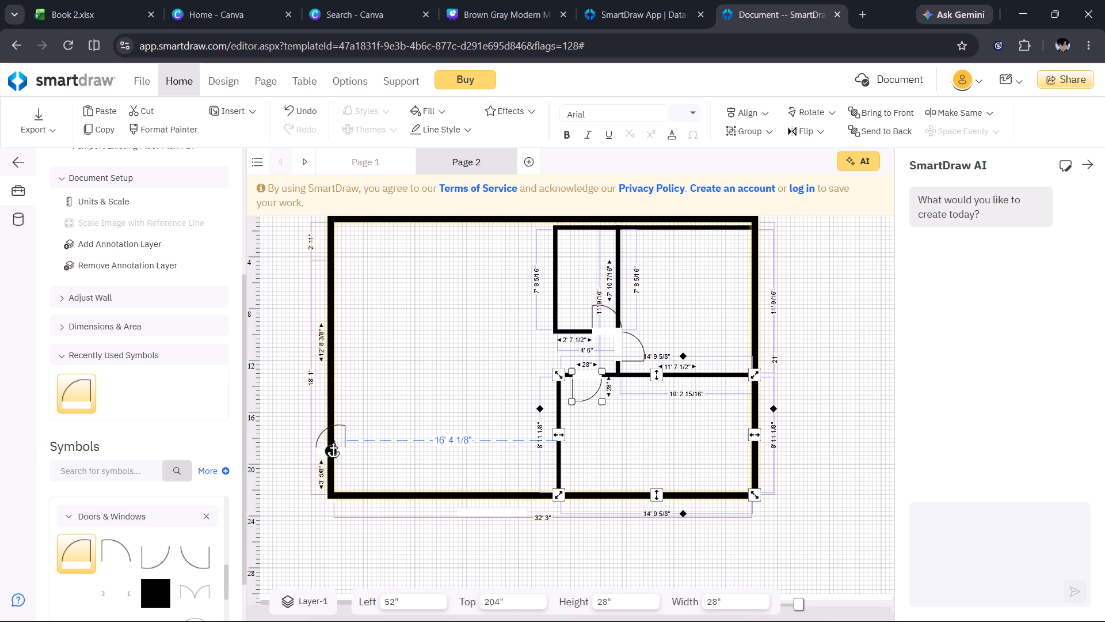
pyautogui.moveTo(333, 441); pyautogui.dragTo(333, 443)
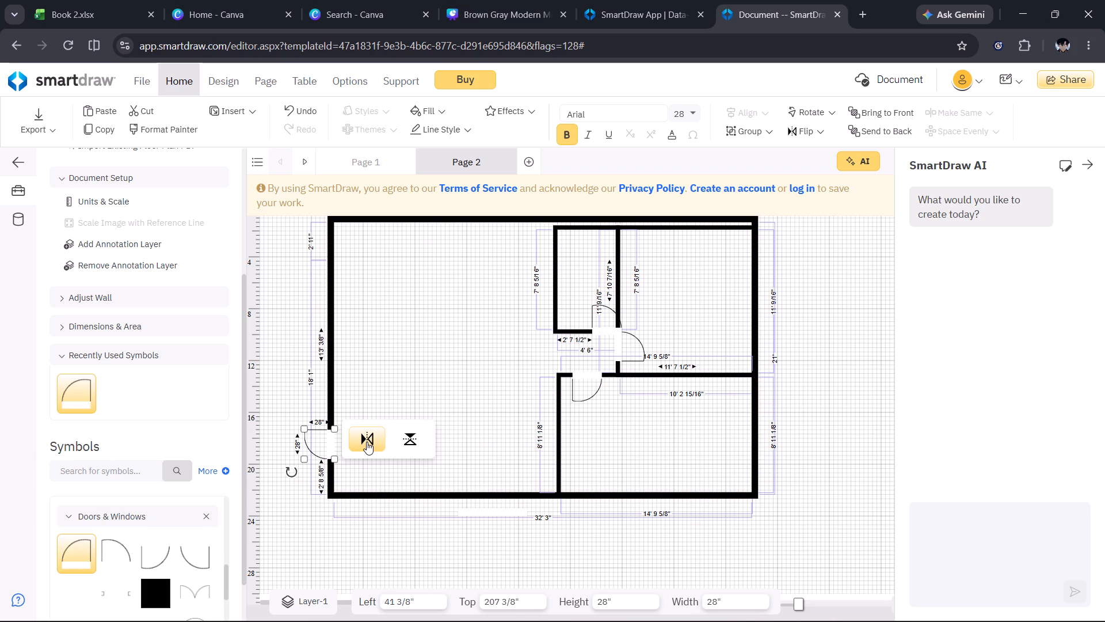
# Flip the exterior door horizontally so it swings into the building.
pyautogui.click(367, 442)
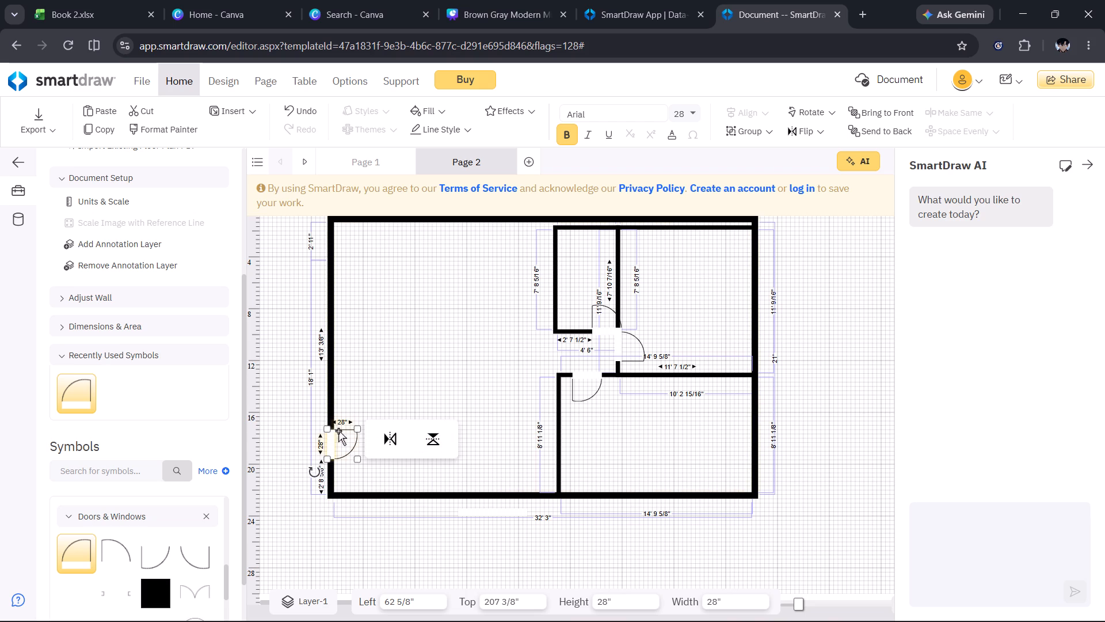
# Enlarge the exterior door to about 43 3/8" and position it about 2' 2" above the left wall's bottom corner.
pyautogui.moveTo(327, 428); pyautogui.dragTo(329, 412)
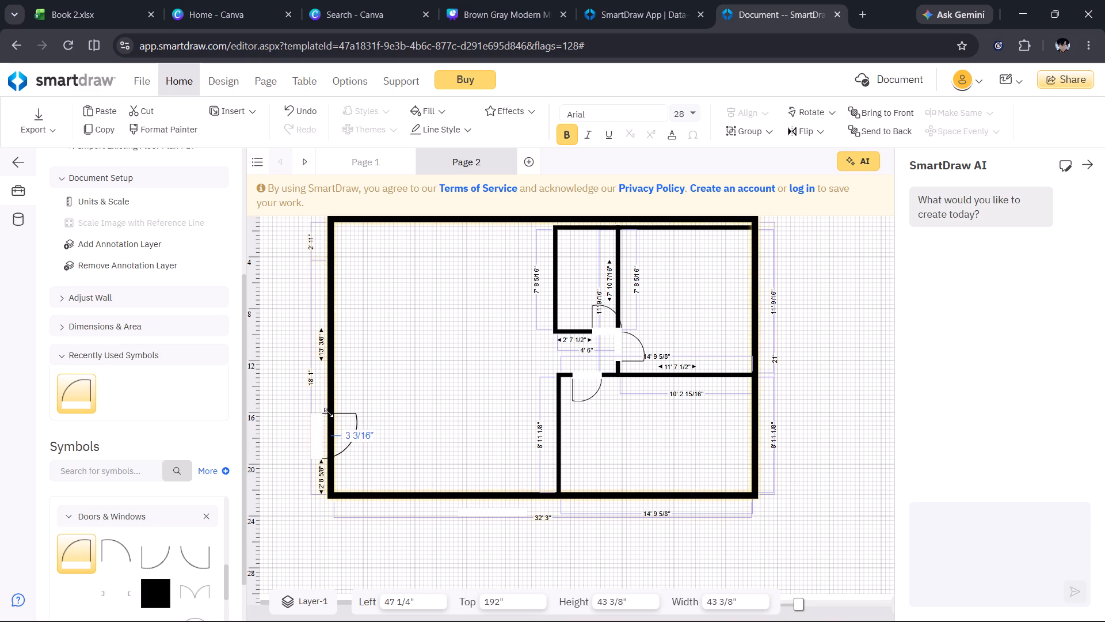
pyautogui.moveTo(329, 412); pyautogui.dragTo(330, 413)
pyautogui.moveTo(348, 441); pyautogui.dragTo(357, 443)
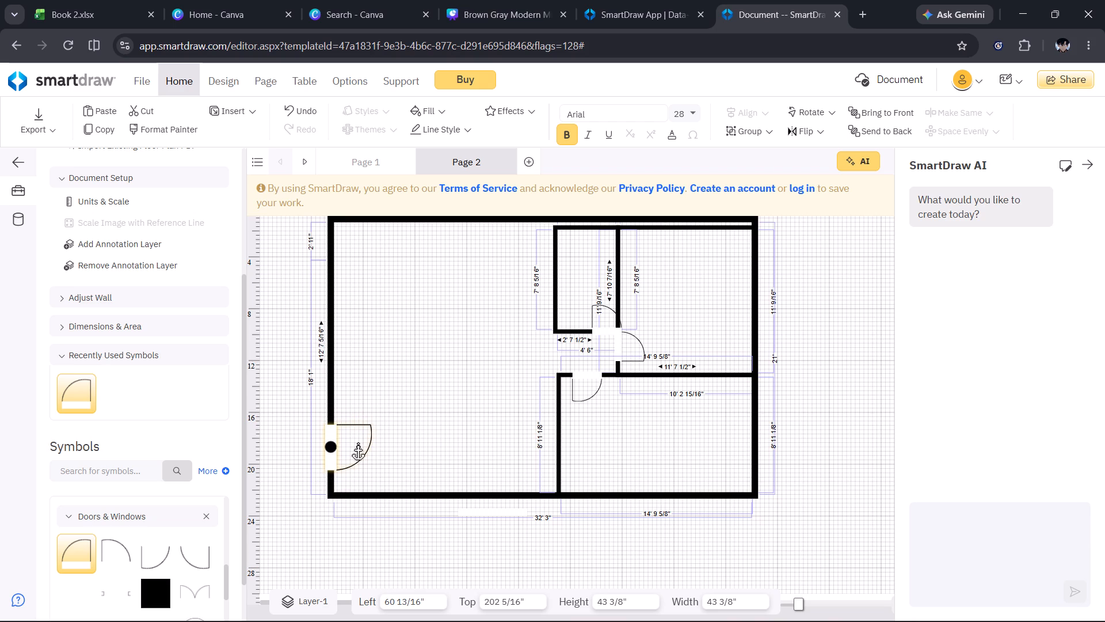
pyautogui.moveTo(357, 443); pyautogui.dragTo(354, 438)
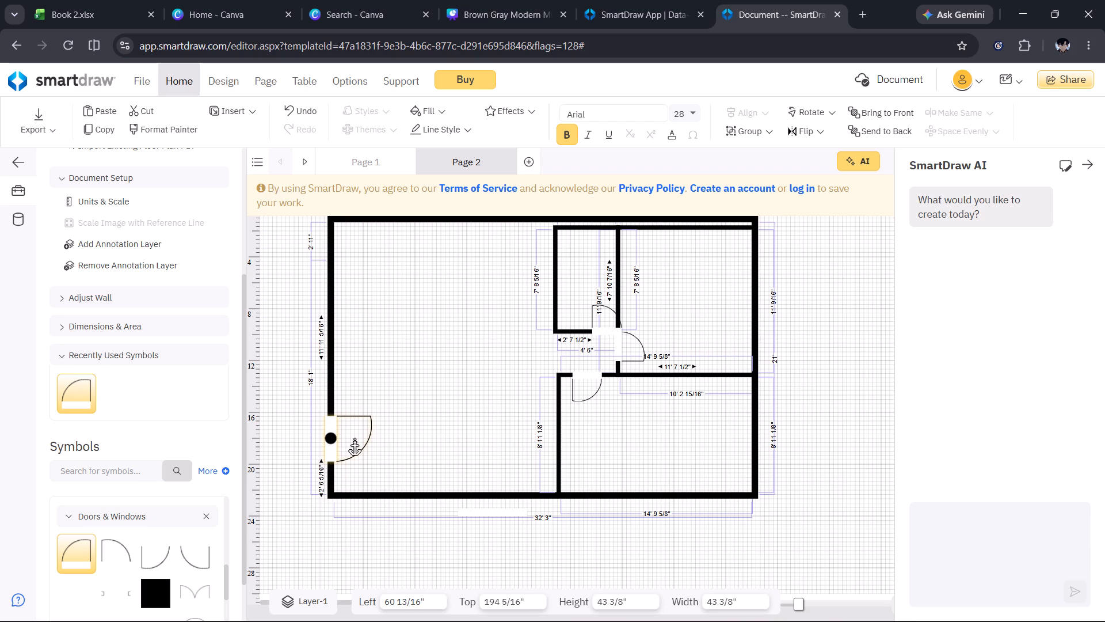
pyautogui.moveTo(354, 438); pyautogui.dragTo(354, 439)
# Place a 6 x 8 Room from the room symbols over the exterior left wall, around the entrance door.
pyautogui.scroll(2, 159, 462)
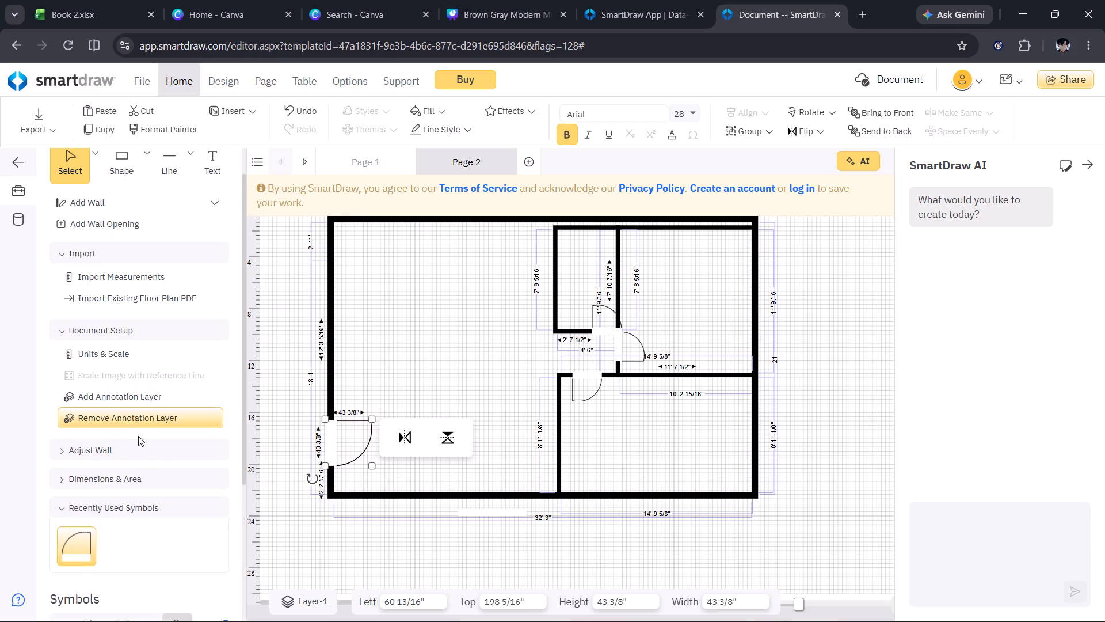
pyautogui.click(138, 445)
pyautogui.click(138, 452)
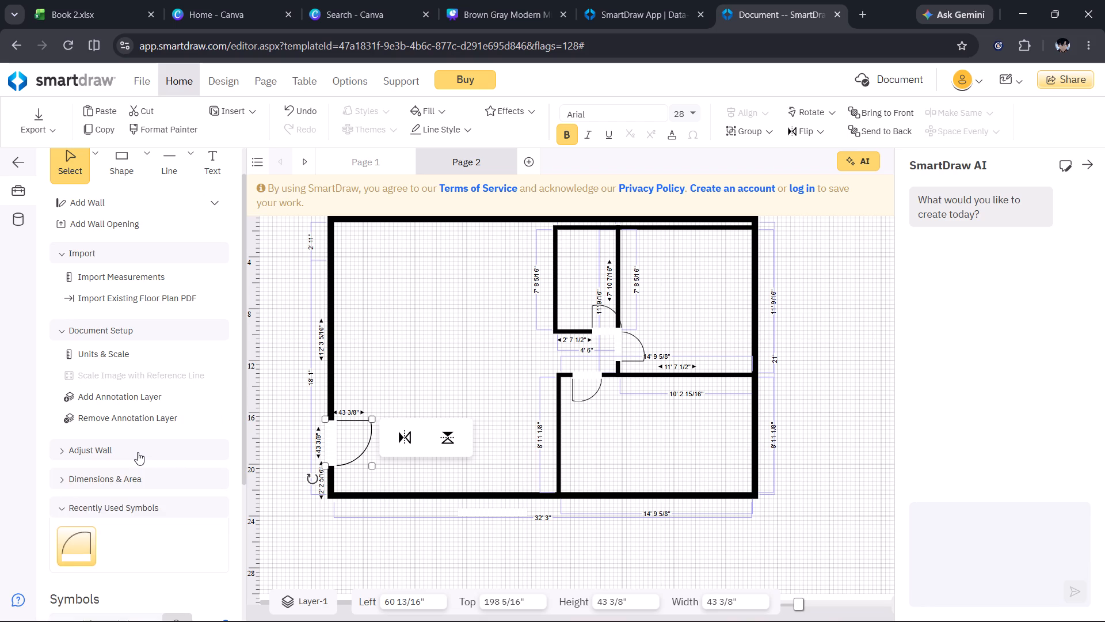
pyautogui.scroll(-1, 138, 452)
pyautogui.scroll(-2, 121, 539)
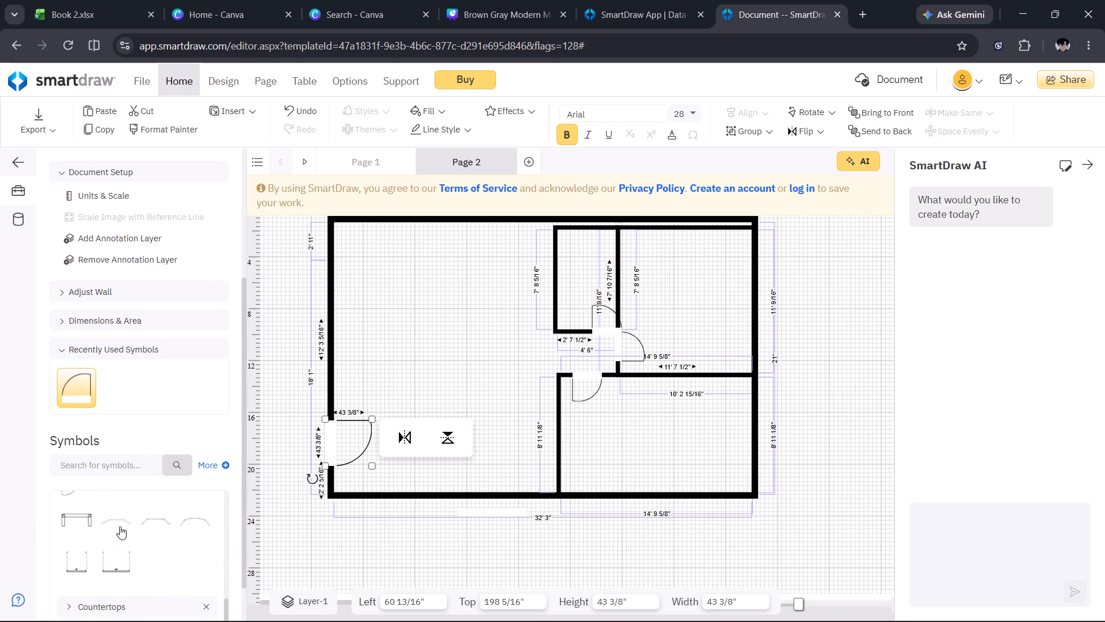
pyautogui.scroll(5, 187, 538)
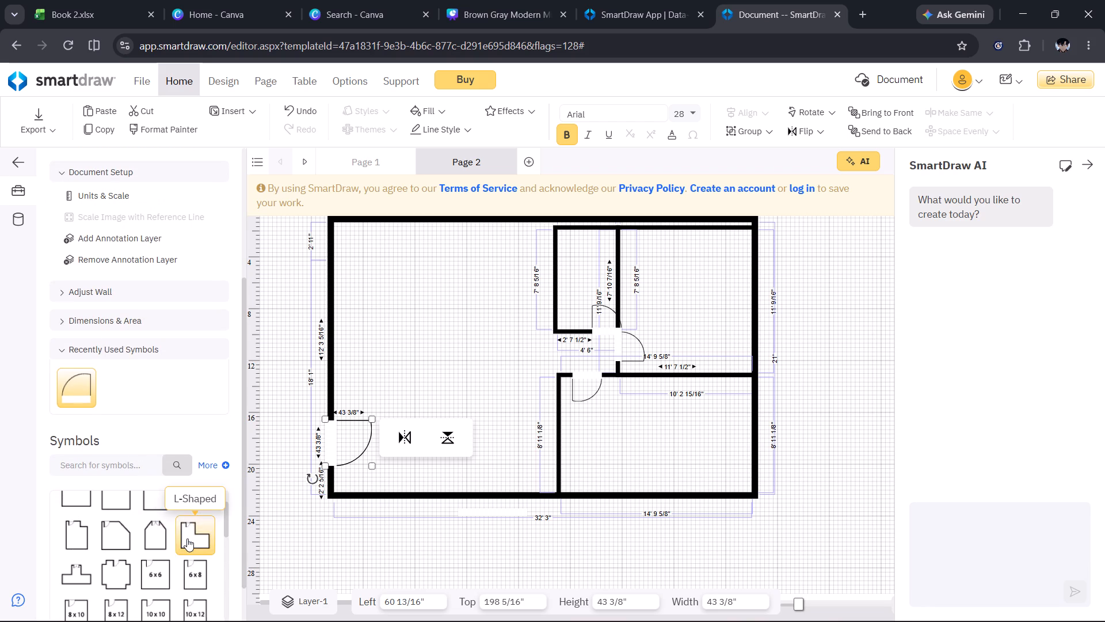
pyautogui.scroll(-1, 142, 594)
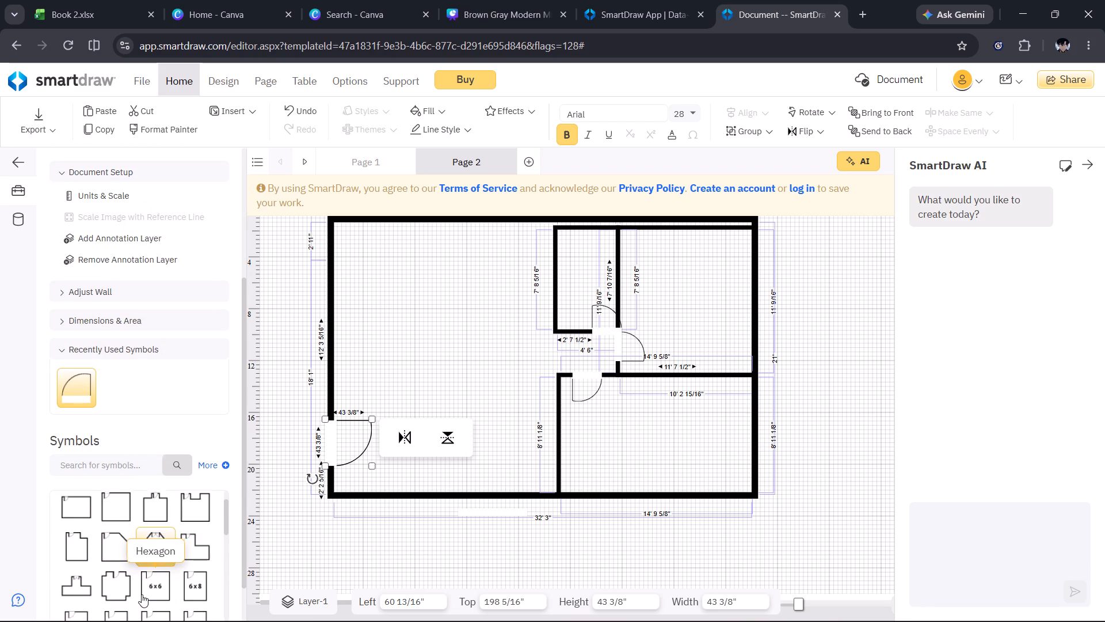
pyautogui.scroll(-2, 142, 594)
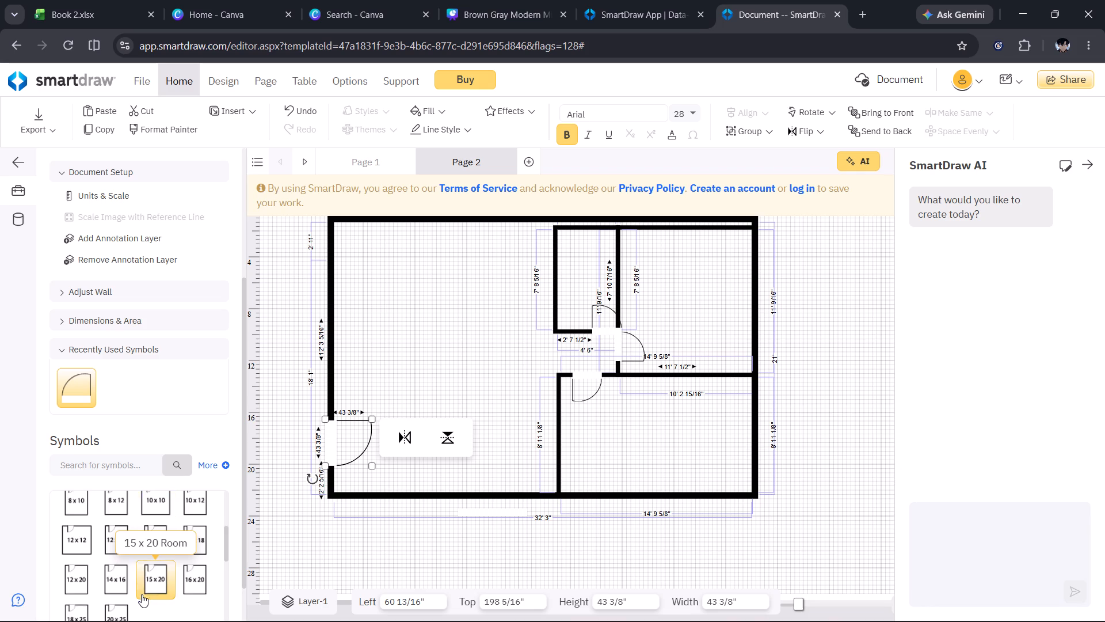
pyautogui.scroll(1, 142, 594)
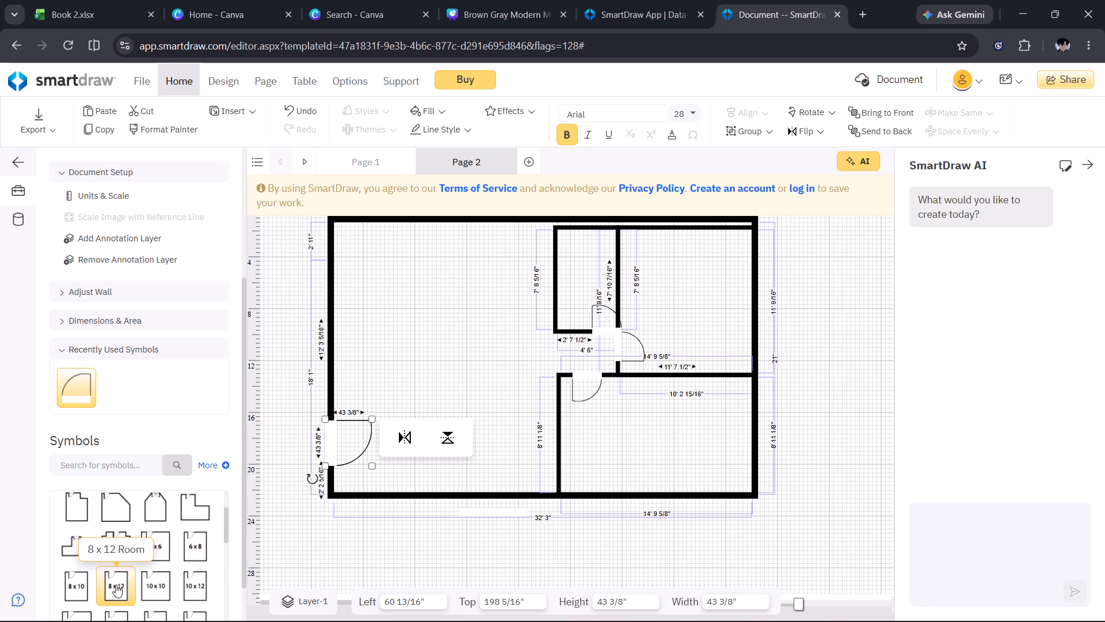
pyautogui.scroll(1, 110, 580)
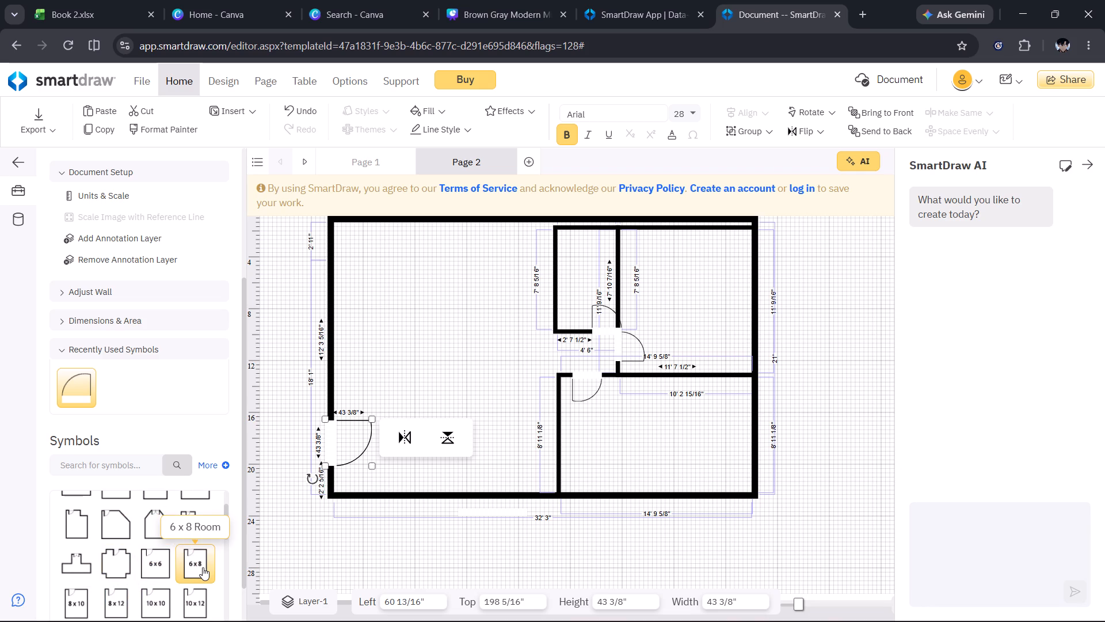
pyautogui.click(201, 567)
pyautogui.moveTo(201, 567); pyautogui.dragTo(300, 460)
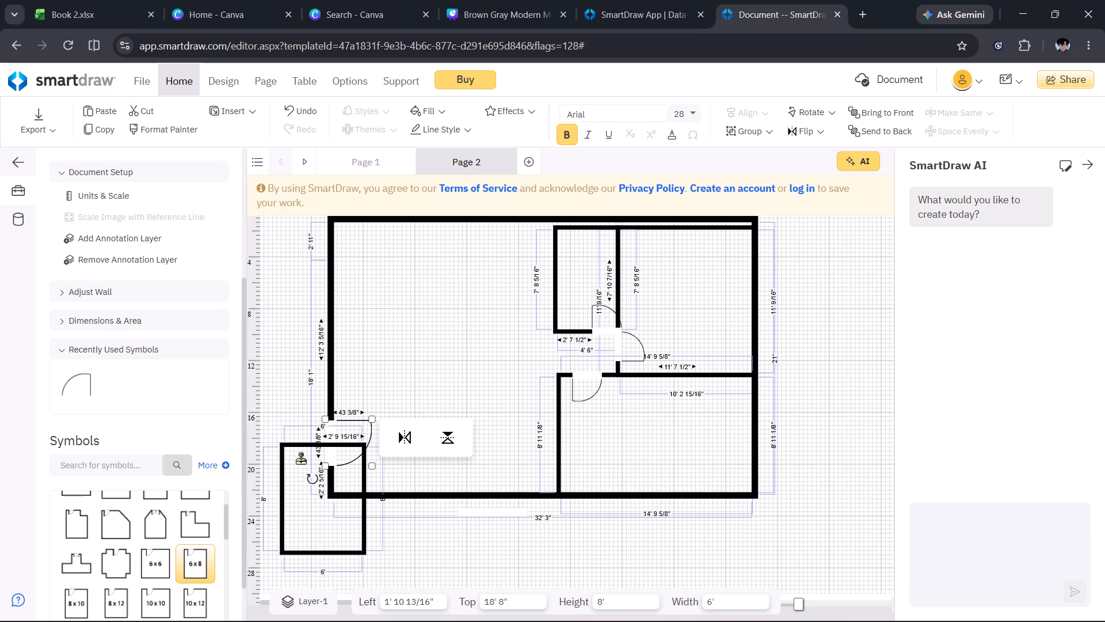
pyautogui.moveTo(300, 460); pyautogui.dragTo(344, 423)
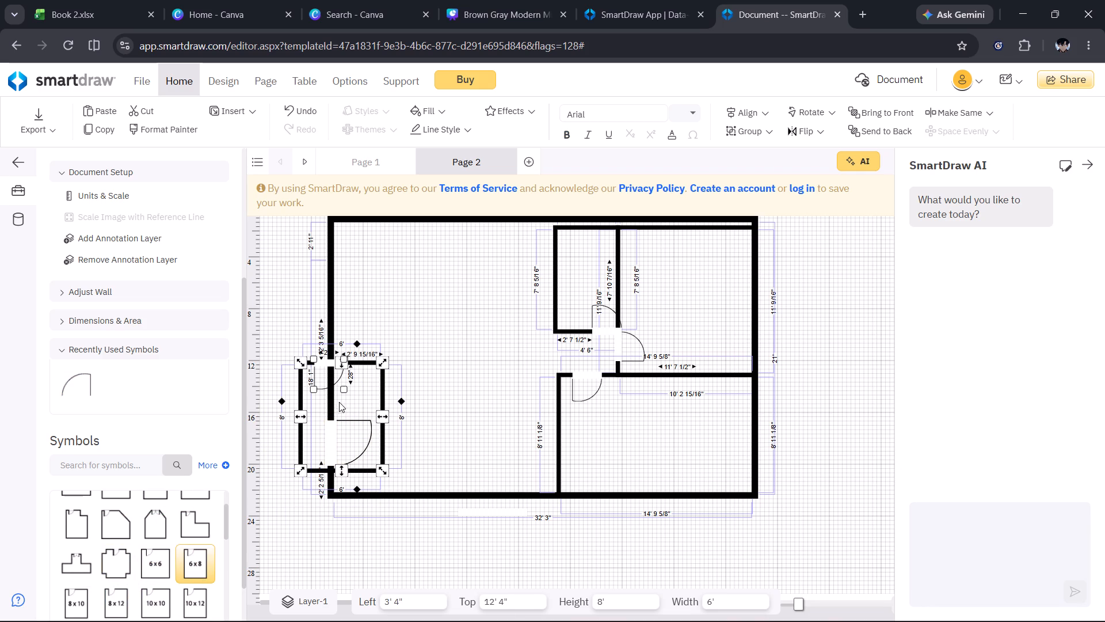
# Move the new 6 x 8 room inside the building, into the open area above the entrance door.
pyautogui.moveTo(337, 403); pyautogui.dragTo(399, 374)
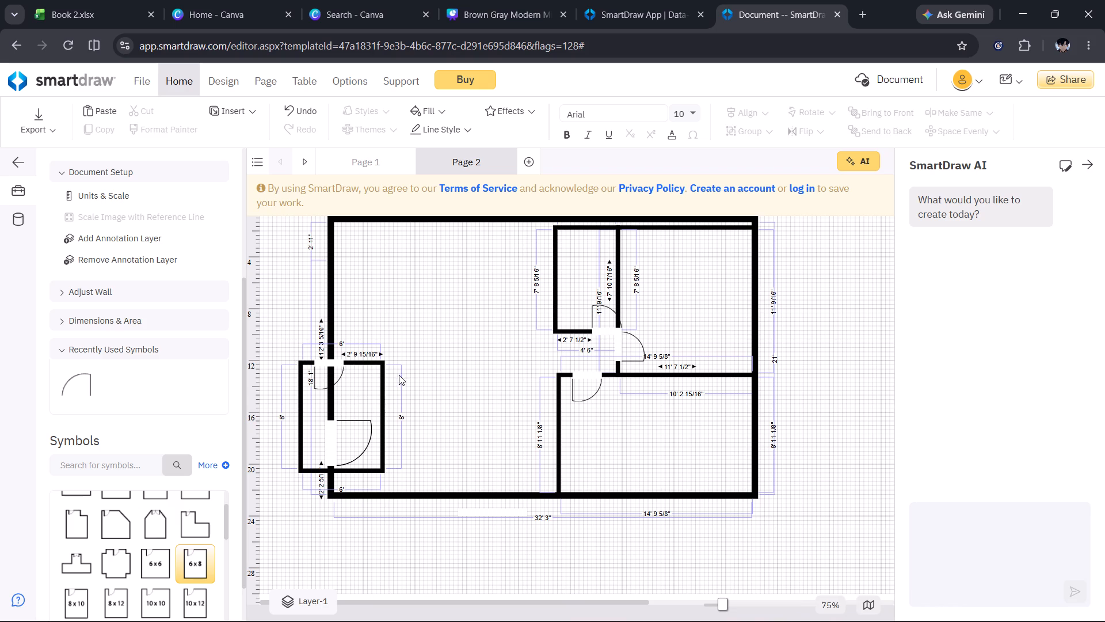
pyautogui.click(383, 399)
pyautogui.moveTo(383, 399); pyautogui.dragTo(410, 361)
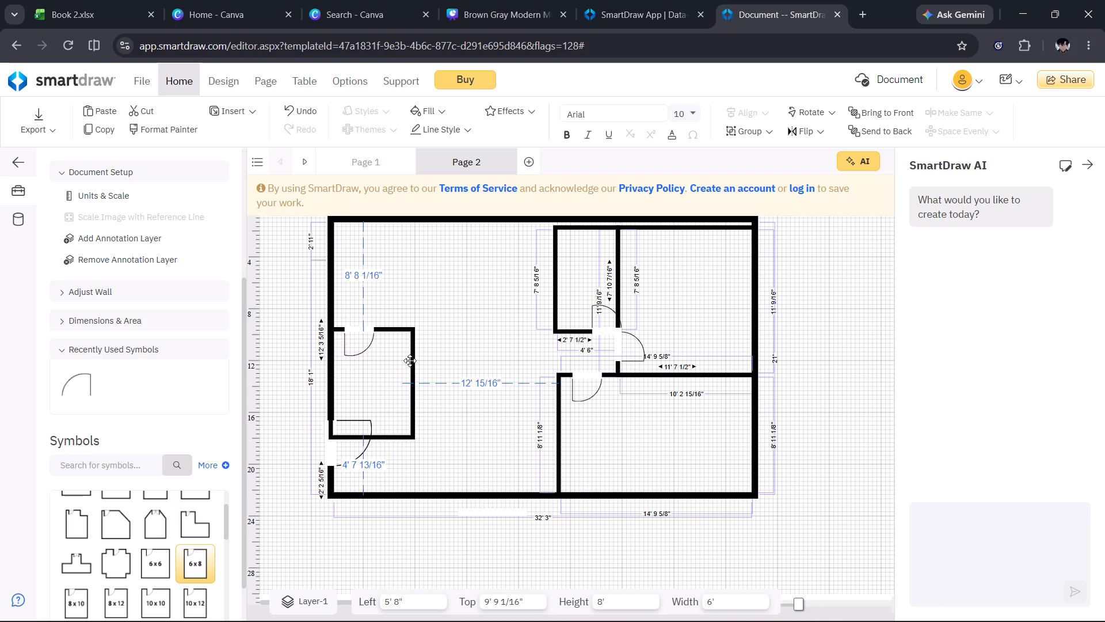
pyautogui.moveTo(410, 361); pyautogui.dragTo(456, 323)
pyautogui.click(456, 323)
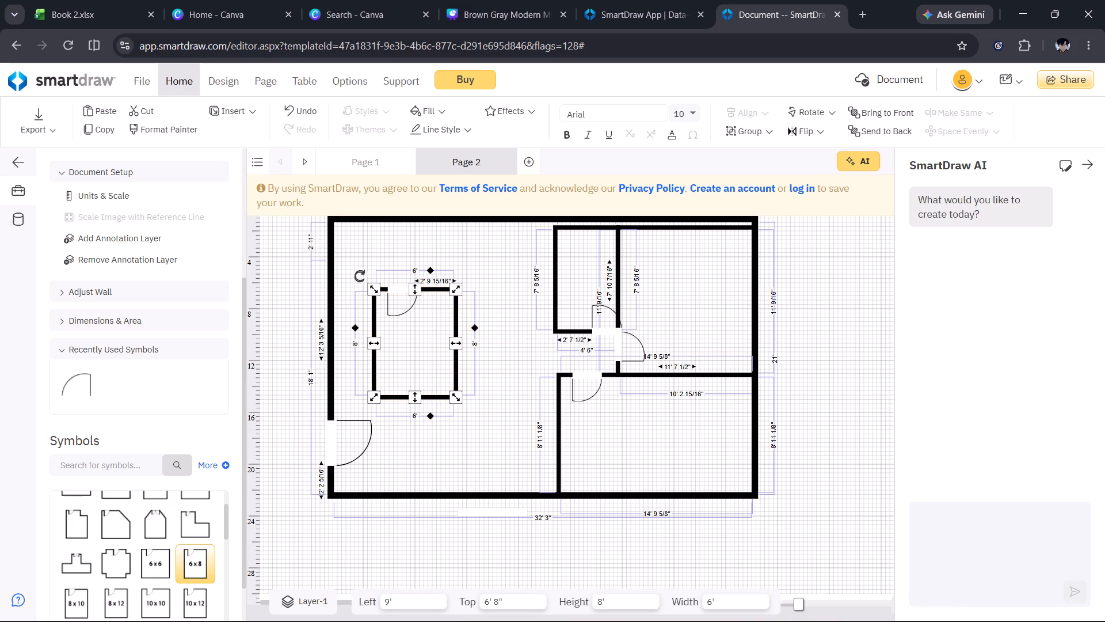
# Rotate the 6 x 8 room 90° clockwise so its door is on the right-hand wall.
pyautogui.moveTo(360, 276); pyautogui.dragTo(432, 257)
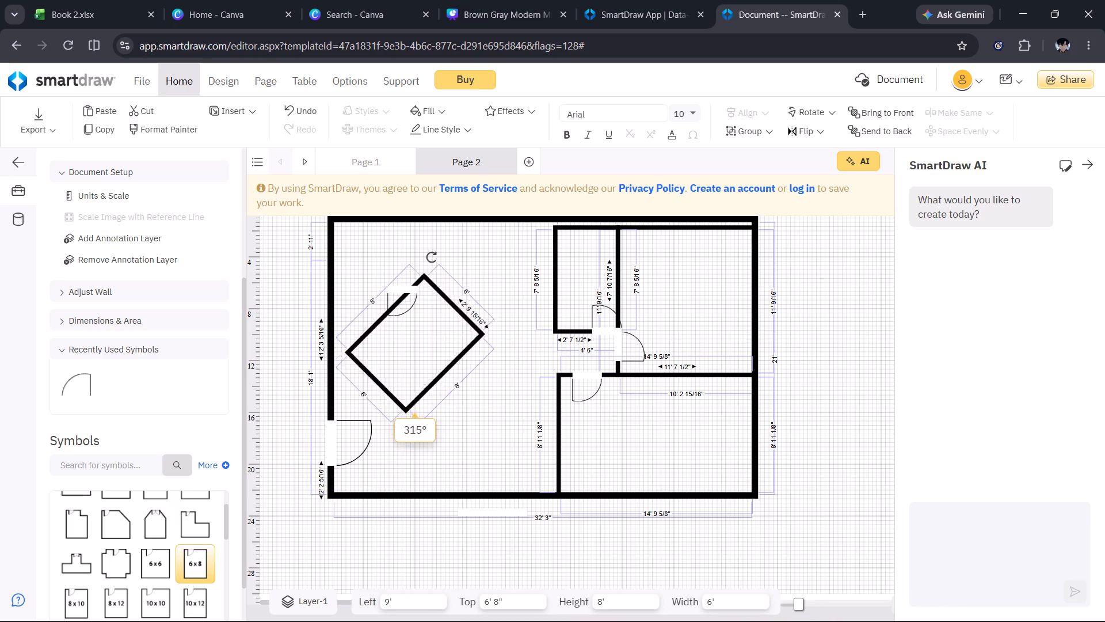
pyautogui.moveTo(432, 257); pyautogui.dragTo(489, 282)
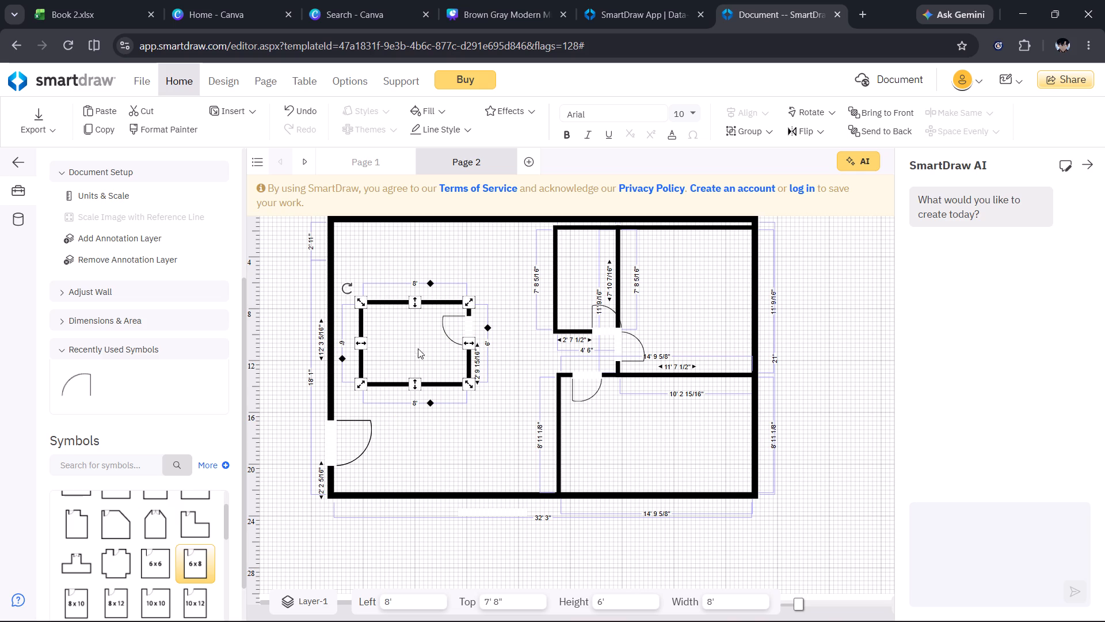
pyautogui.moveTo(413, 342); pyautogui.dragTo(413, 337)
pyautogui.click(426, 325)
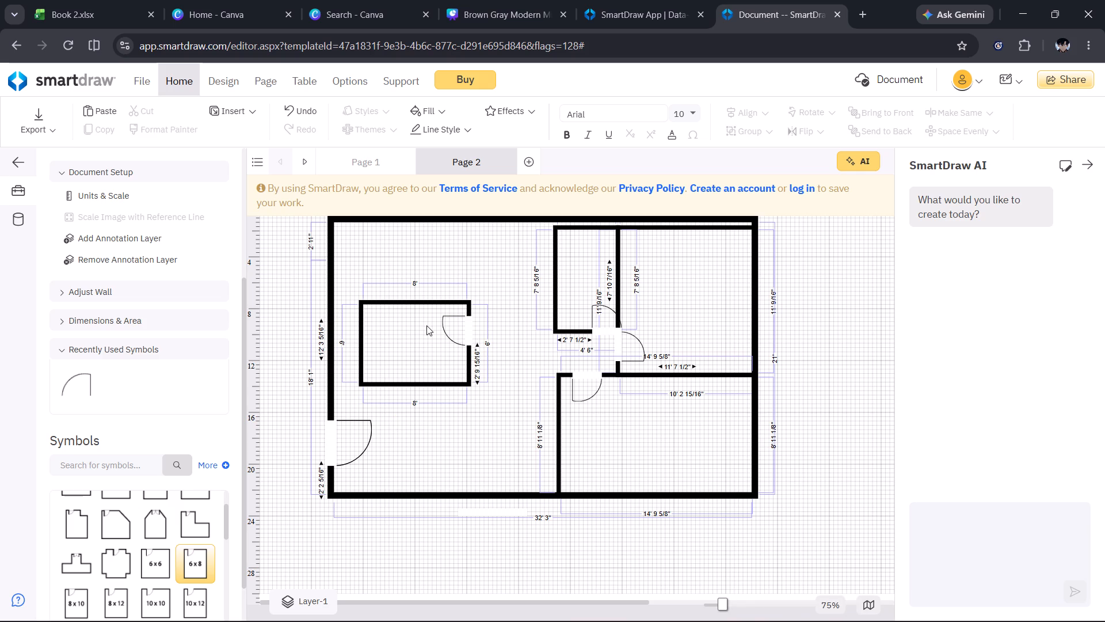
# Move the rotated room against the exterior left wall, above the entrance door, with its top at about 6' 10 3/8".
pyautogui.click(419, 382)
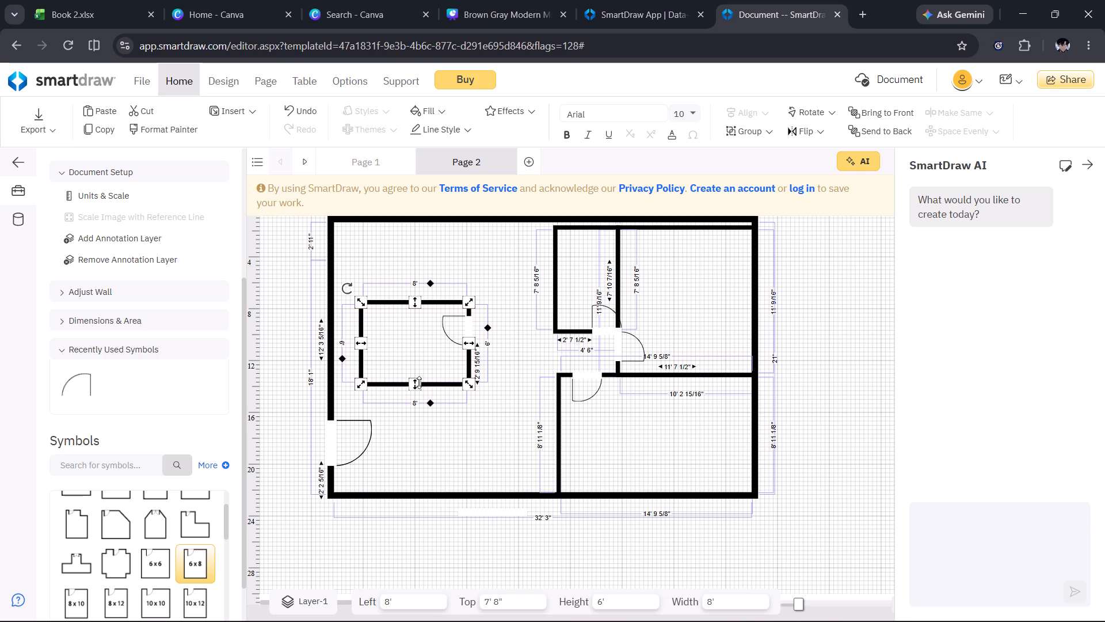
pyautogui.moveTo(430, 382); pyautogui.dragTo(403, 373)
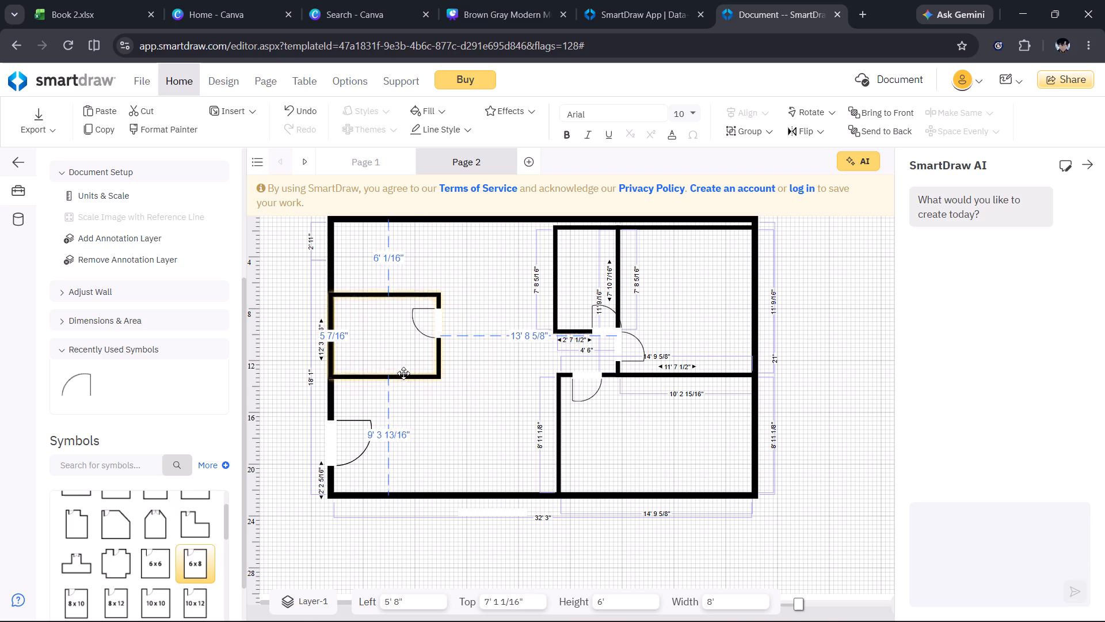
pyautogui.moveTo(403, 373); pyautogui.dragTo(403, 372)
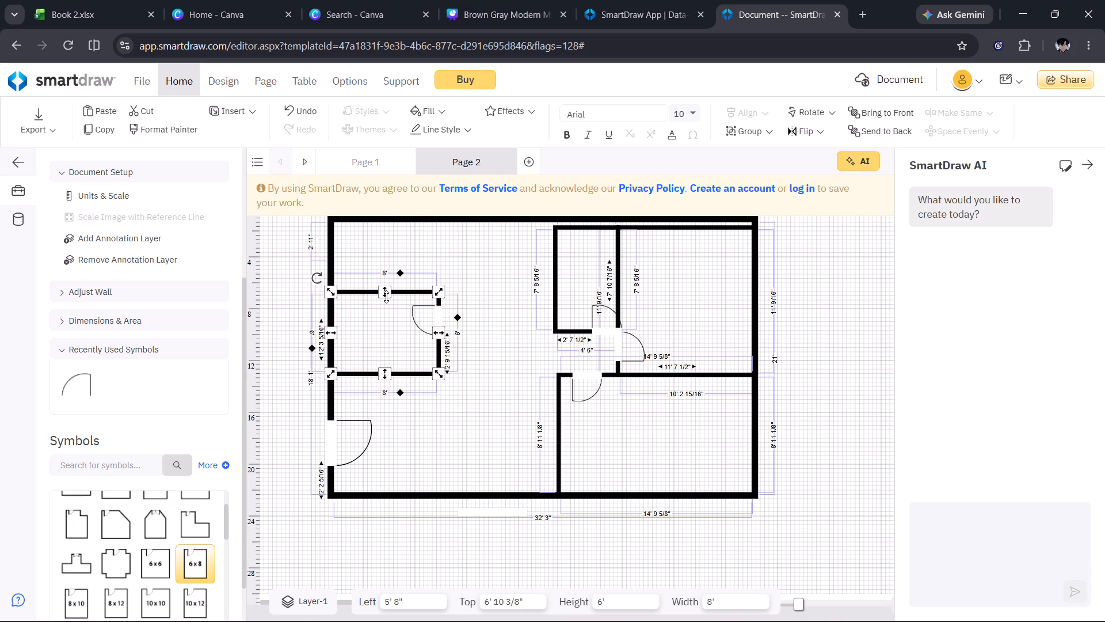
# Lower the small room's top wall to make the room about 2' 10 7/16" high.
pyautogui.moveTo(386, 297); pyautogui.dragTo(389, 321)
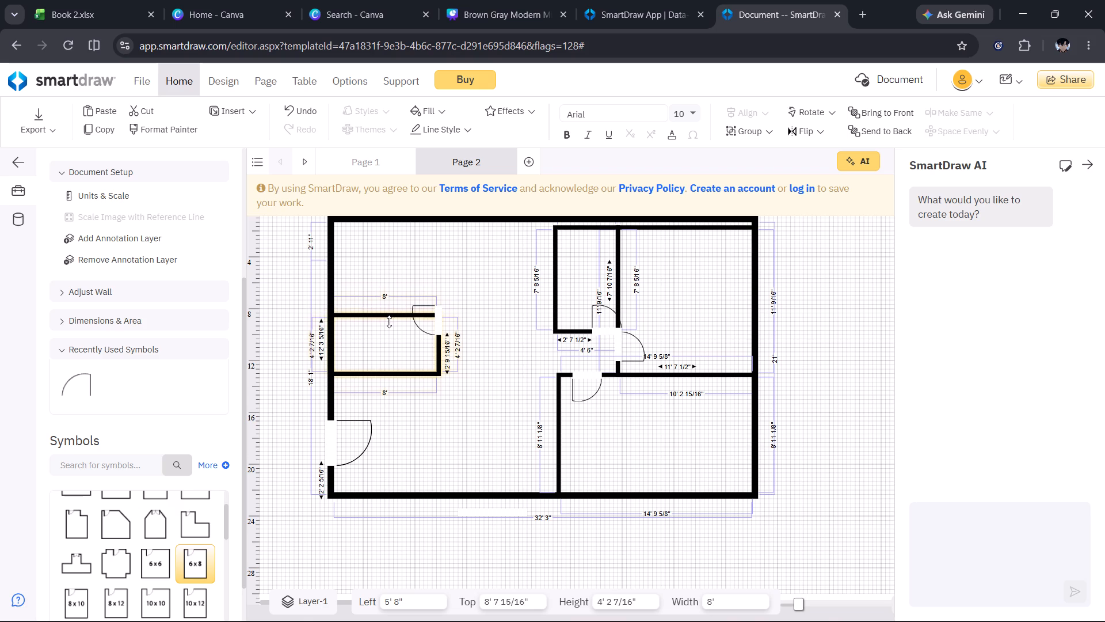
pyautogui.moveTo(389, 321); pyautogui.dragTo(390, 337)
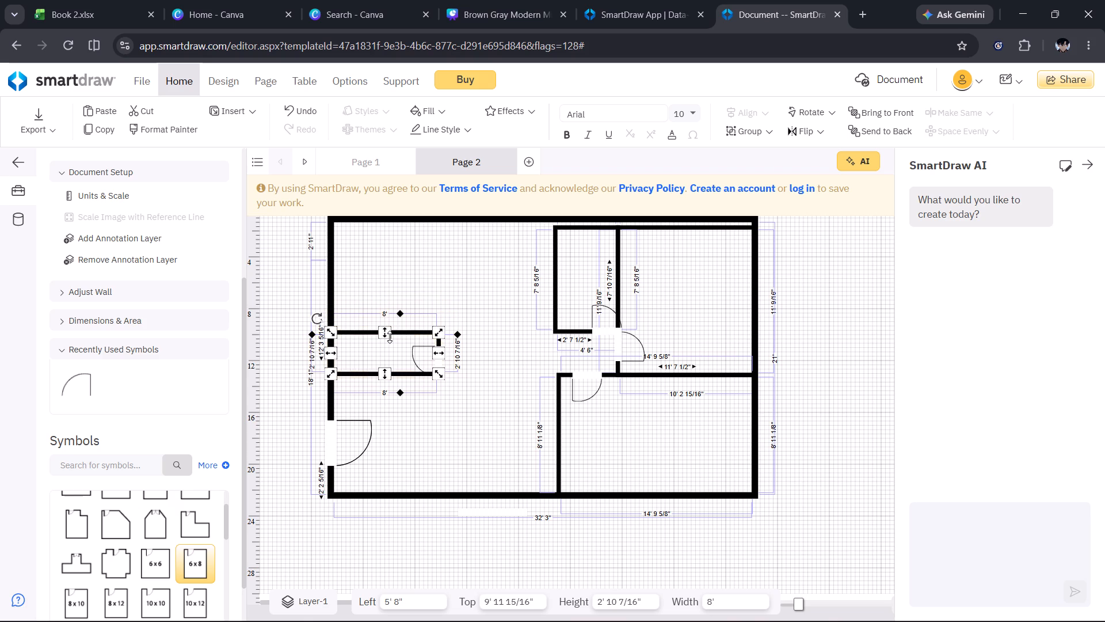
# Shrink the small room's door to about 21 15/16" and position it midway along the room's right wall.
pyautogui.click(423, 359)
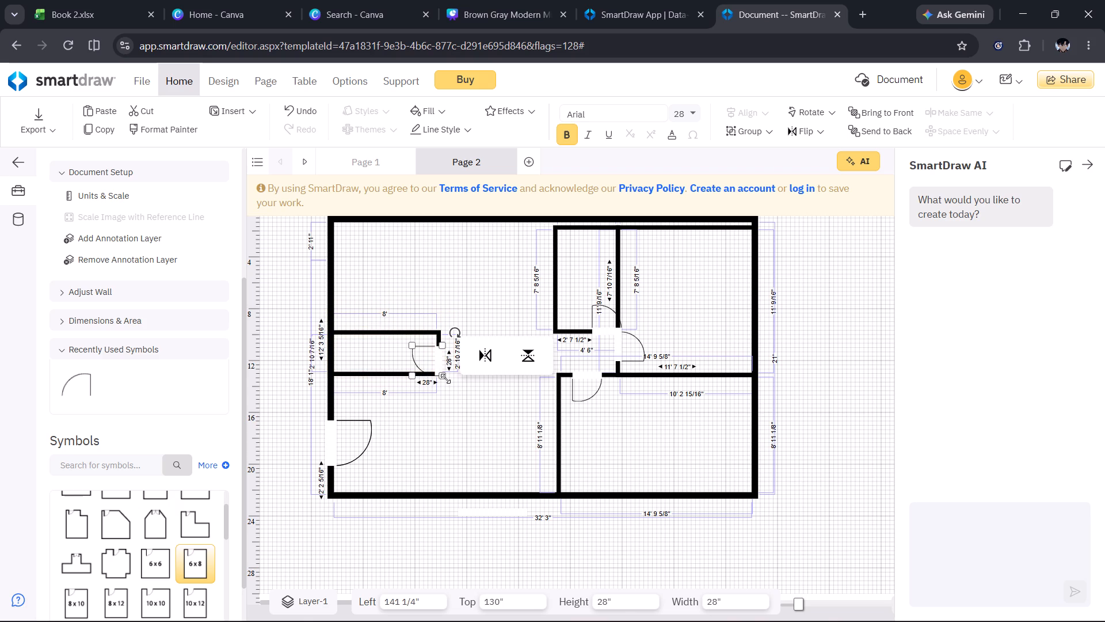
pyautogui.moveTo(426, 362); pyautogui.dragTo(425, 354)
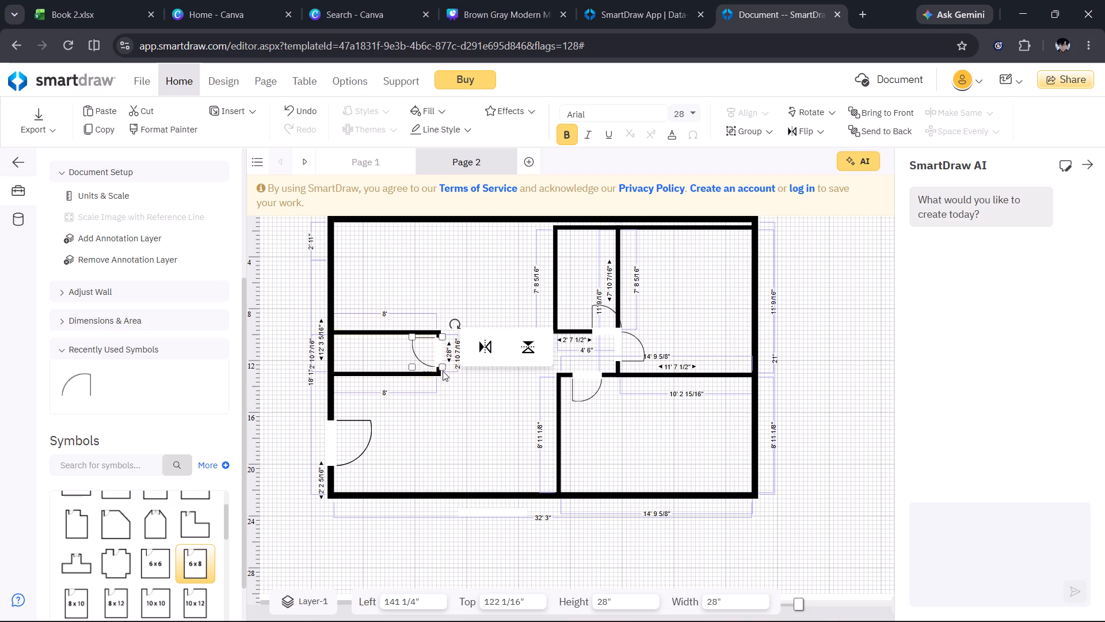
pyautogui.moveTo(441, 368); pyautogui.dragTo(432, 361)
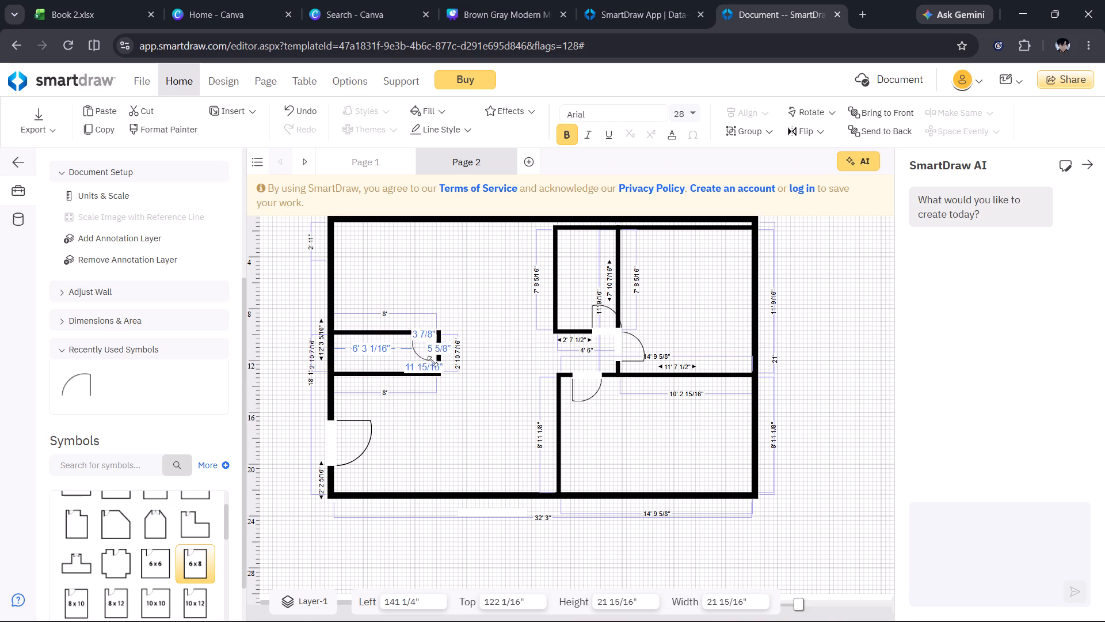
pyautogui.moveTo(432, 361); pyautogui.dragTo(430, 359)
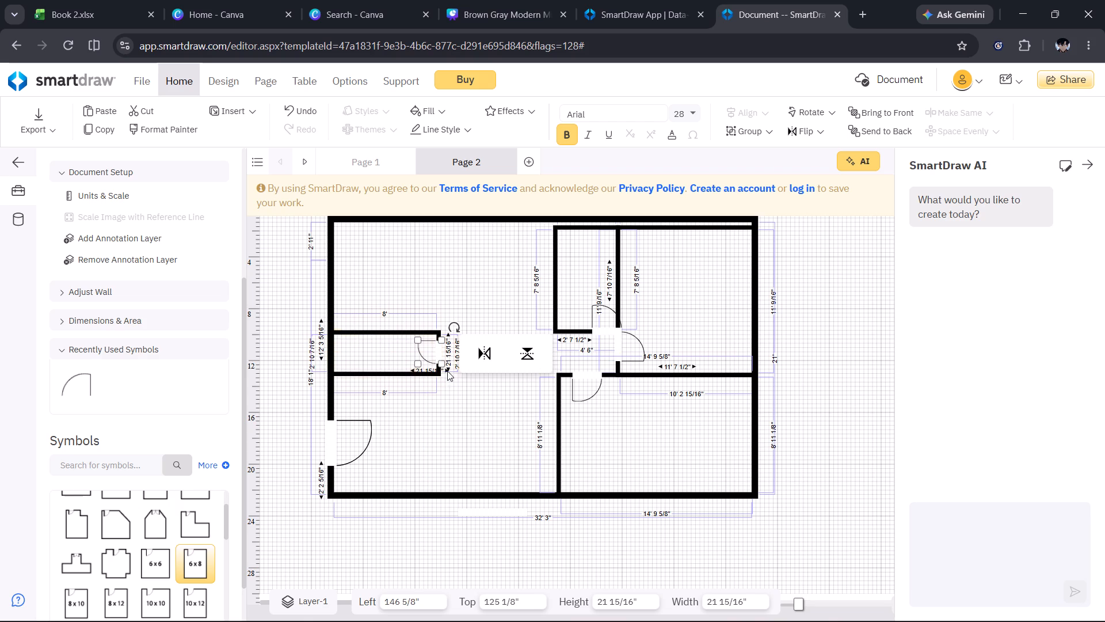
# Resize the small room to about 7' 5 3/4" wide and 3' 5 3/16" high by adjusting its right and top walls.
pyautogui.click(439, 376)
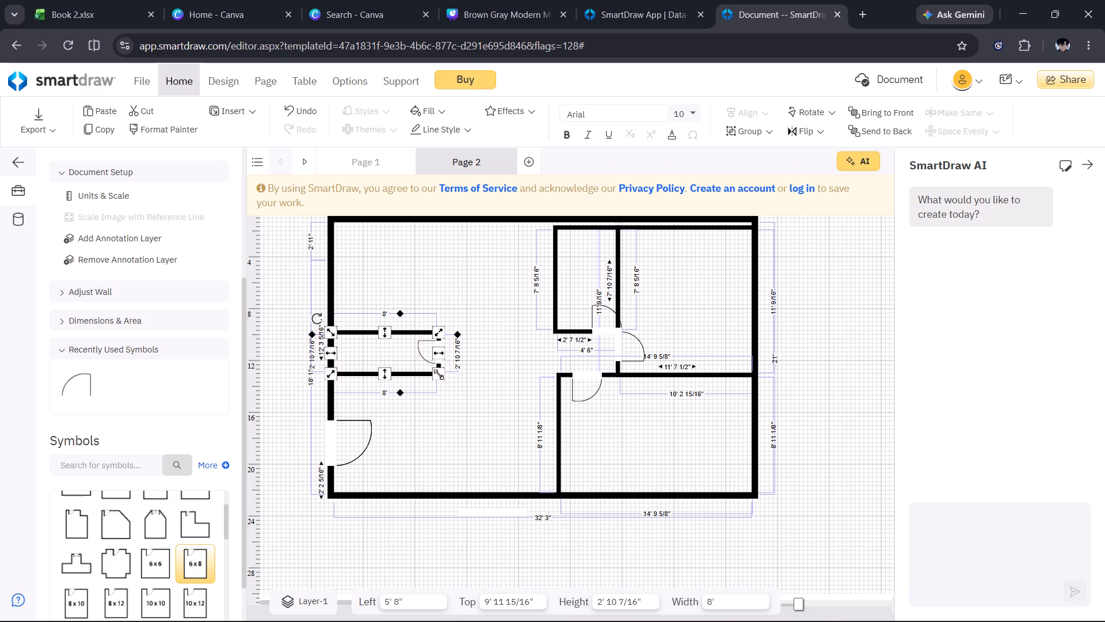
pyautogui.moveTo(439, 356); pyautogui.dragTo(415, 358)
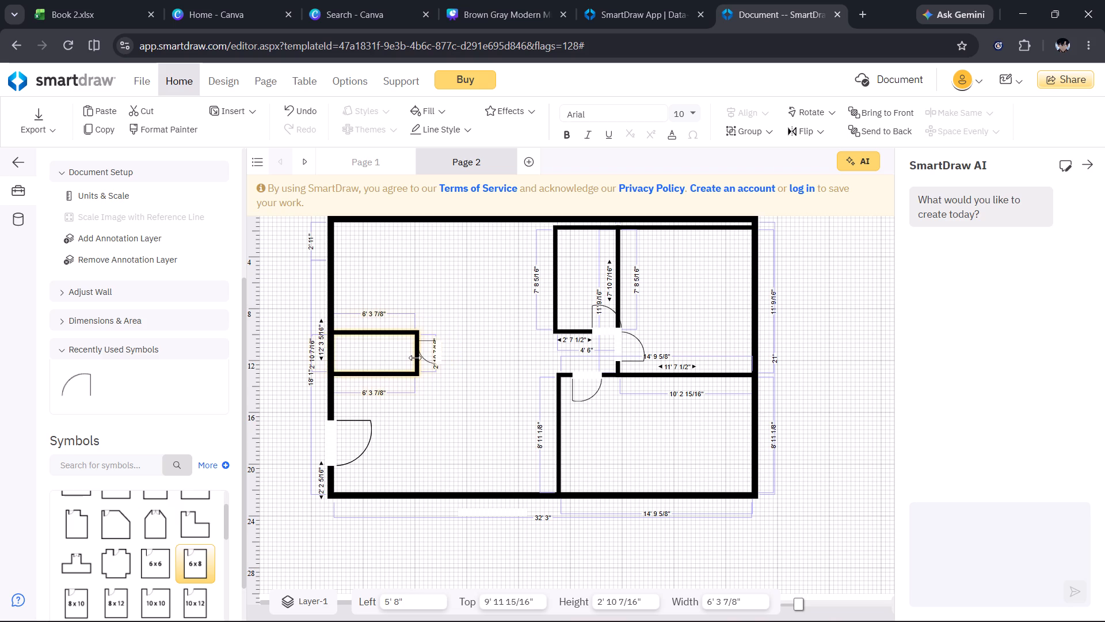
pyautogui.moveTo(415, 358); pyautogui.dragTo(425, 356)
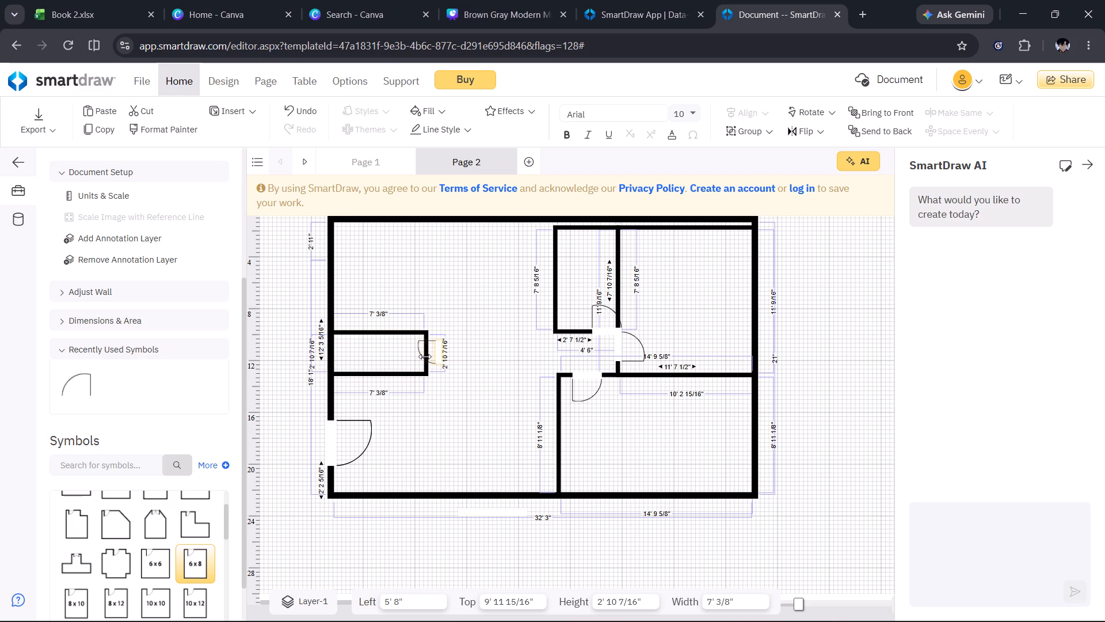
pyautogui.moveTo(425, 356); pyautogui.dragTo(430, 354)
pyautogui.moveTo(383, 332); pyautogui.dragTo(382, 323)
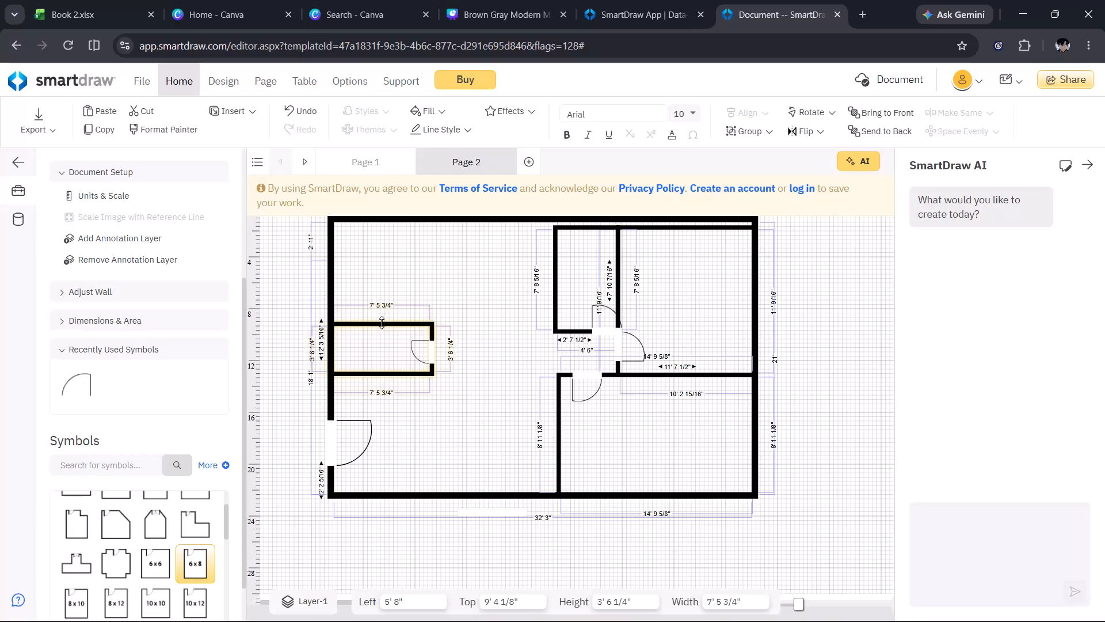
pyautogui.moveTo(382, 323); pyautogui.dragTo(382, 323)
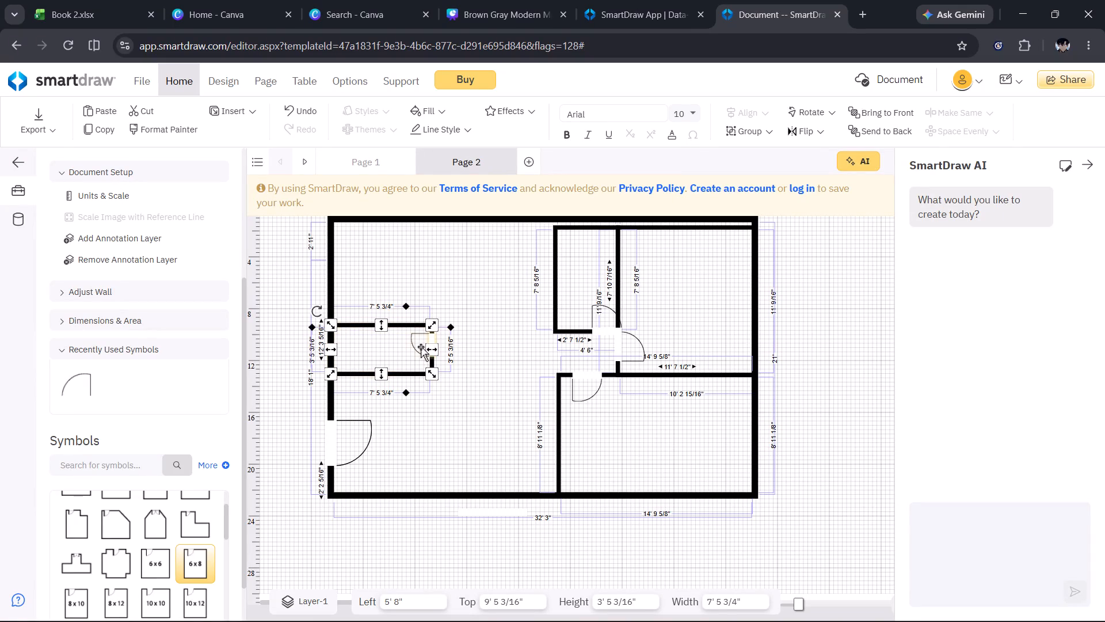
# Adjust the small room's door so it sits centred on the resized right wall.
pyautogui.click(421, 347)
pyautogui.click(421, 346)
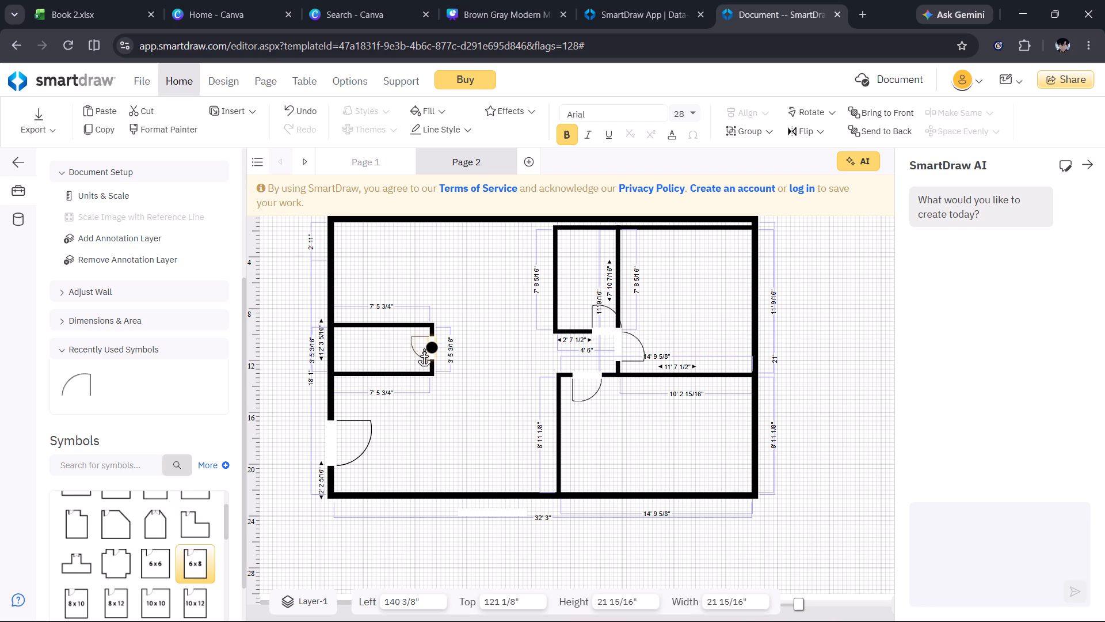
pyautogui.click(462, 429)
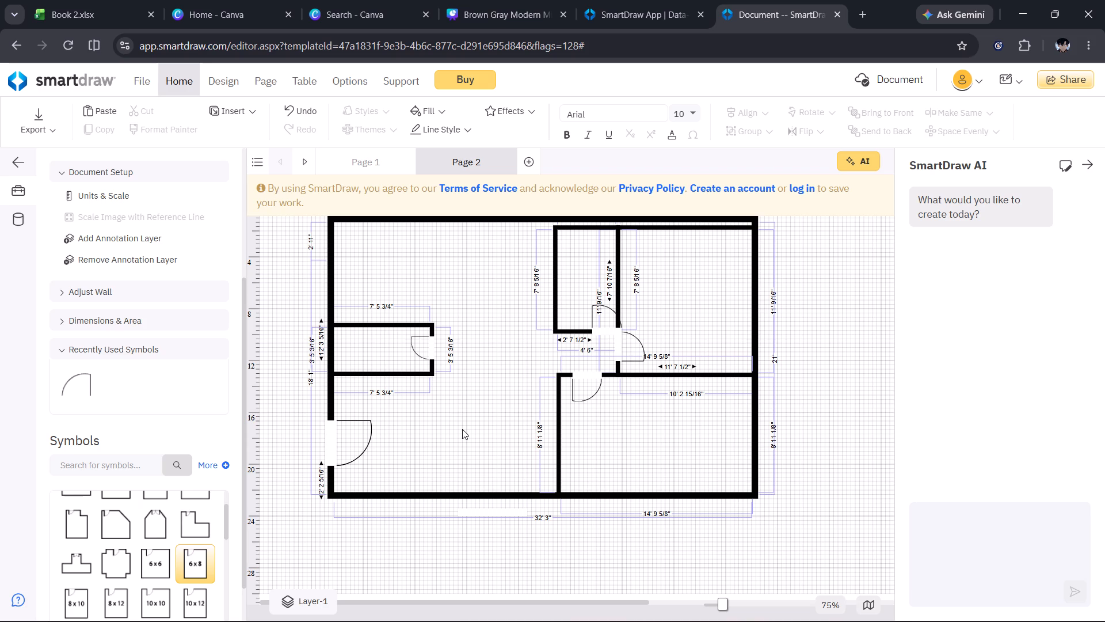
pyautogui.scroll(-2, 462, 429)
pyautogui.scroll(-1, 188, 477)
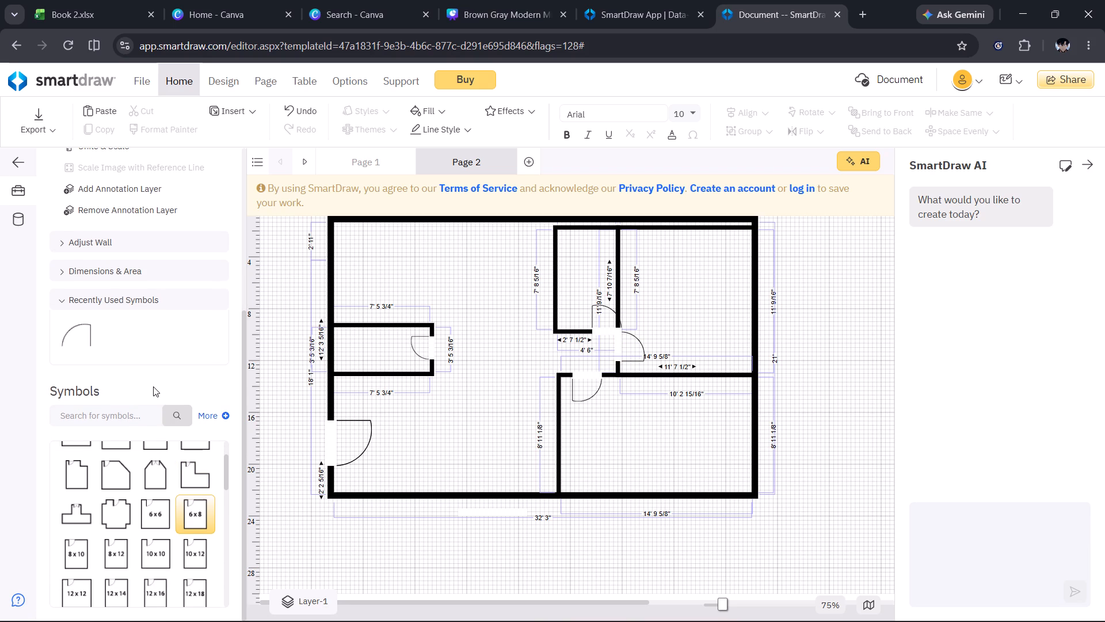
# Collapse the Room Outlines and Doors & Windows groups in the symbol library.
pyautogui.scroll(-4, 153, 386)
pyautogui.scroll(1, 153, 386)
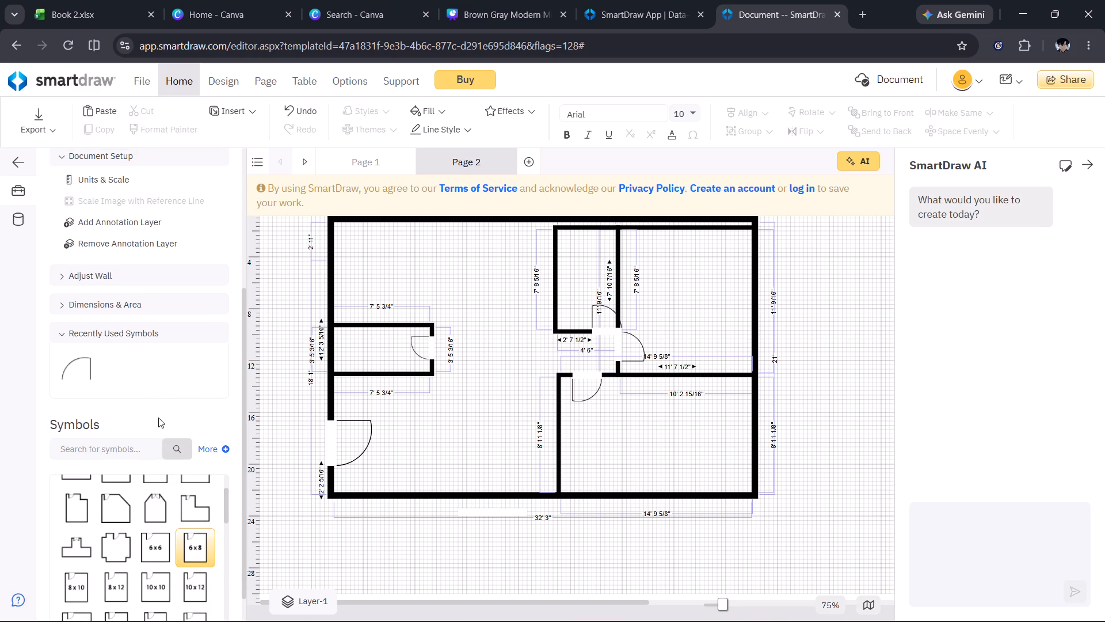
pyautogui.scroll(2, 159, 422)
pyautogui.scroll(-1, 159, 422)
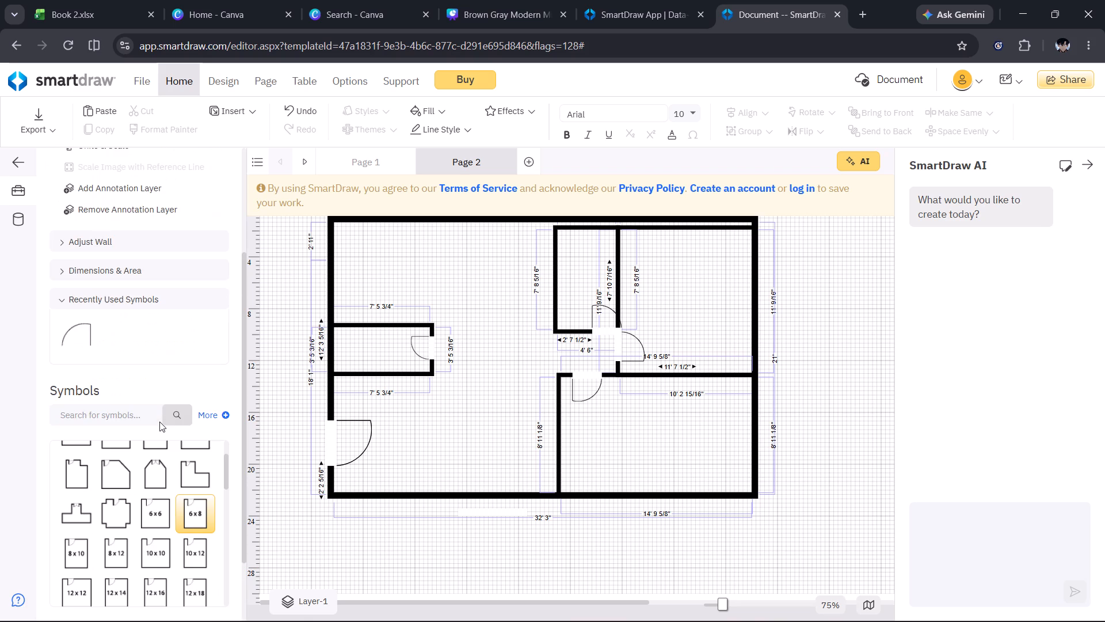
pyautogui.click(132, 423)
pyautogui.scroll(1, 153, 546)
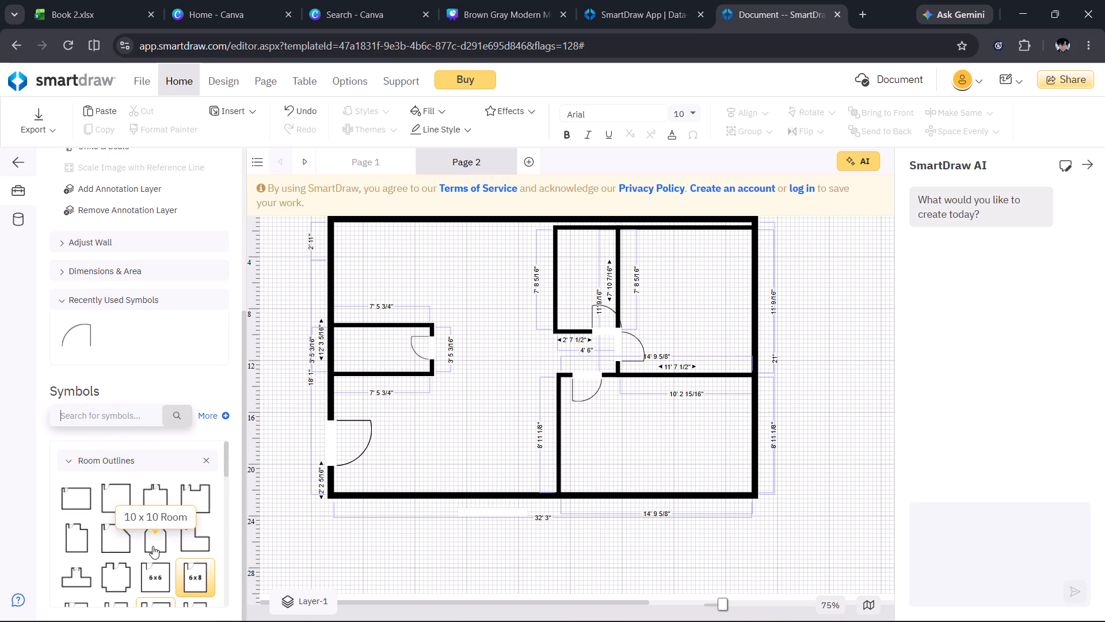
pyautogui.scroll(1, 153, 546)
pyautogui.click(134, 465)
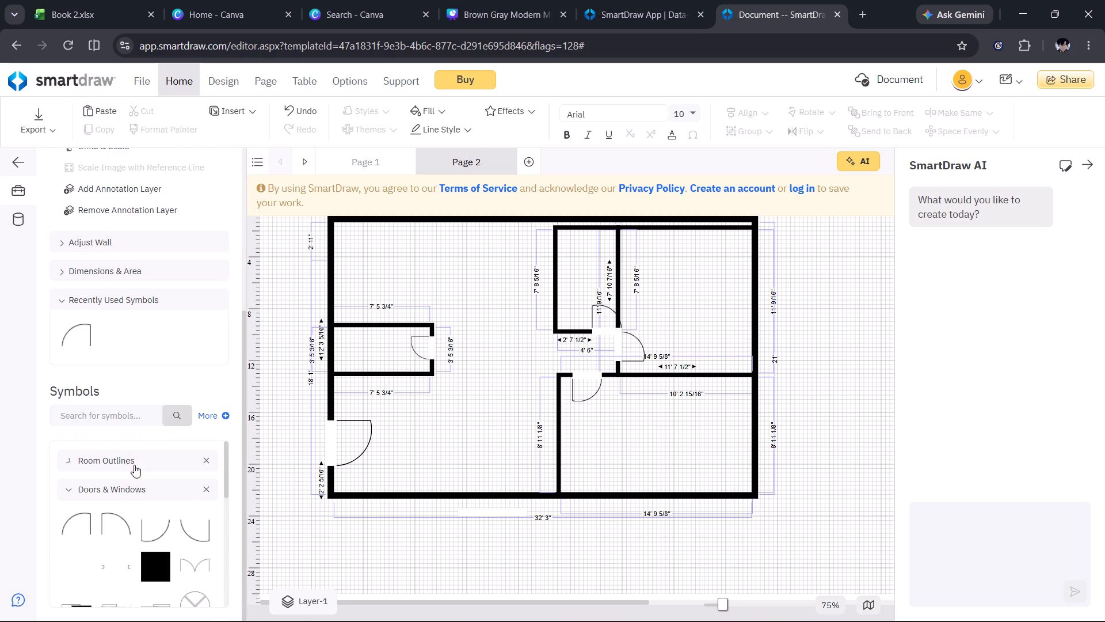
pyautogui.scroll(-1, 140, 499)
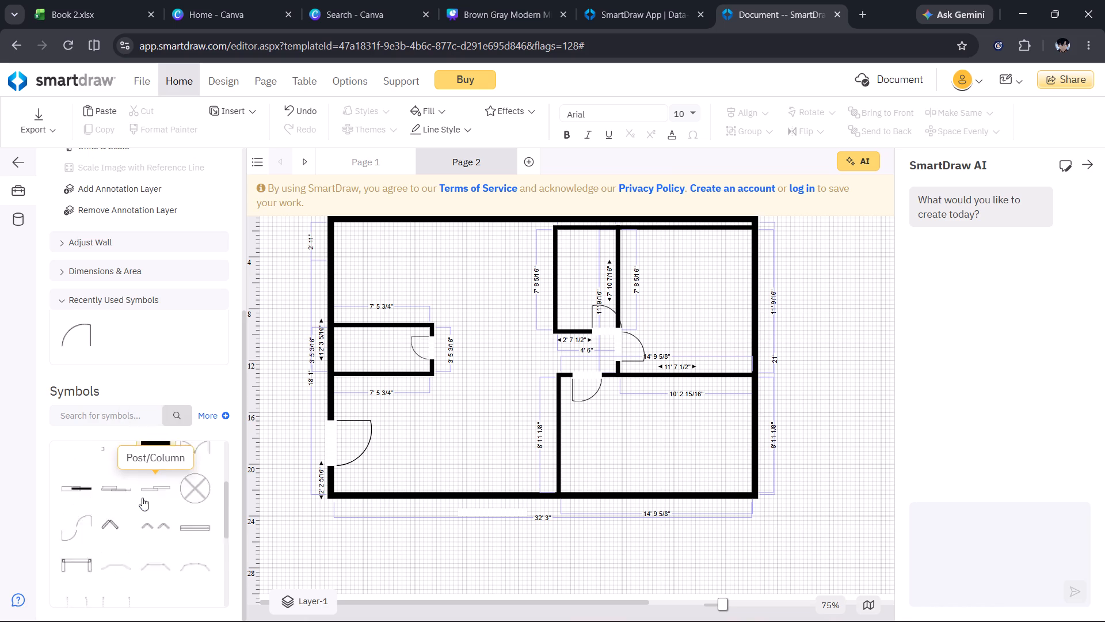
pyautogui.scroll(1, 126, 486)
pyautogui.doubleClick(126, 486)
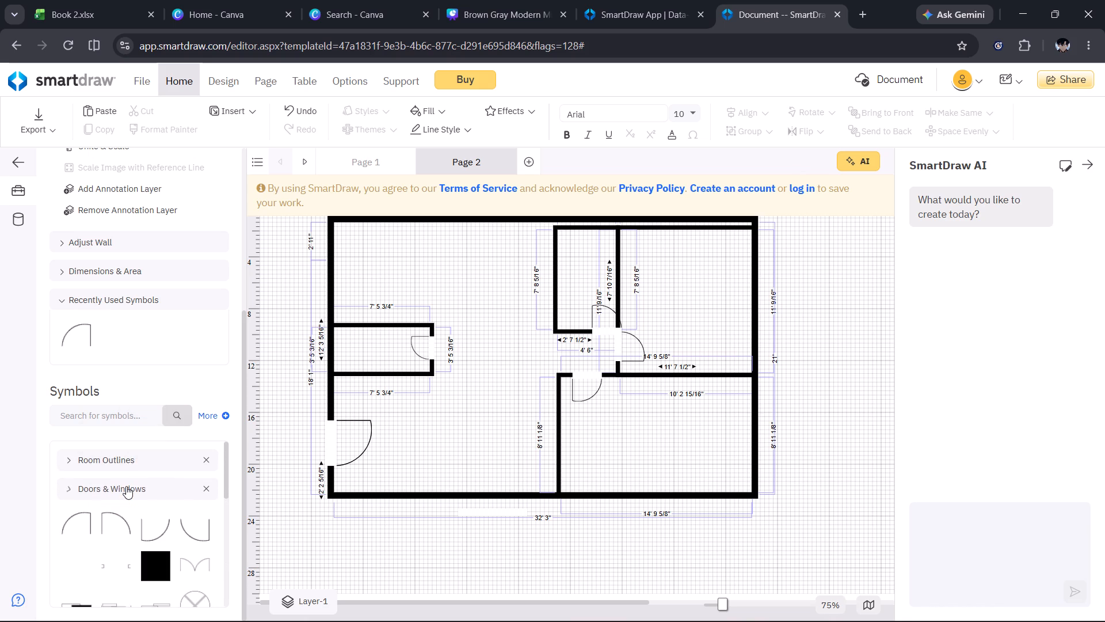
pyautogui.click(126, 486)
pyautogui.click(118, 547)
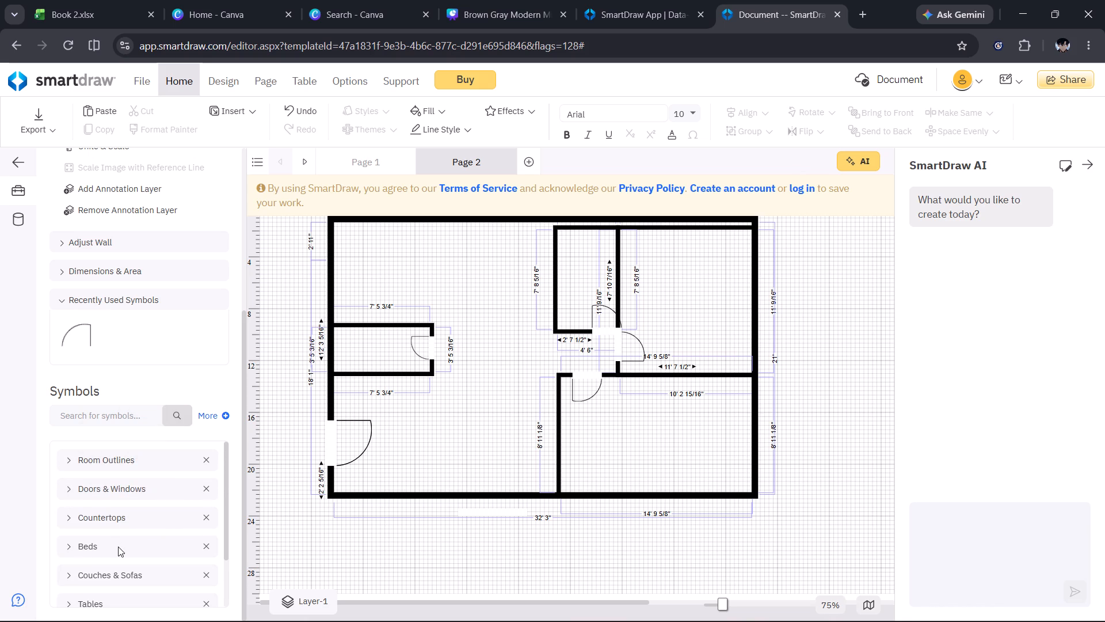
# Insert a Bed with Bedframe symbol from the Beds group and place it in the plan's lower-right room.
pyautogui.click(70, 549)
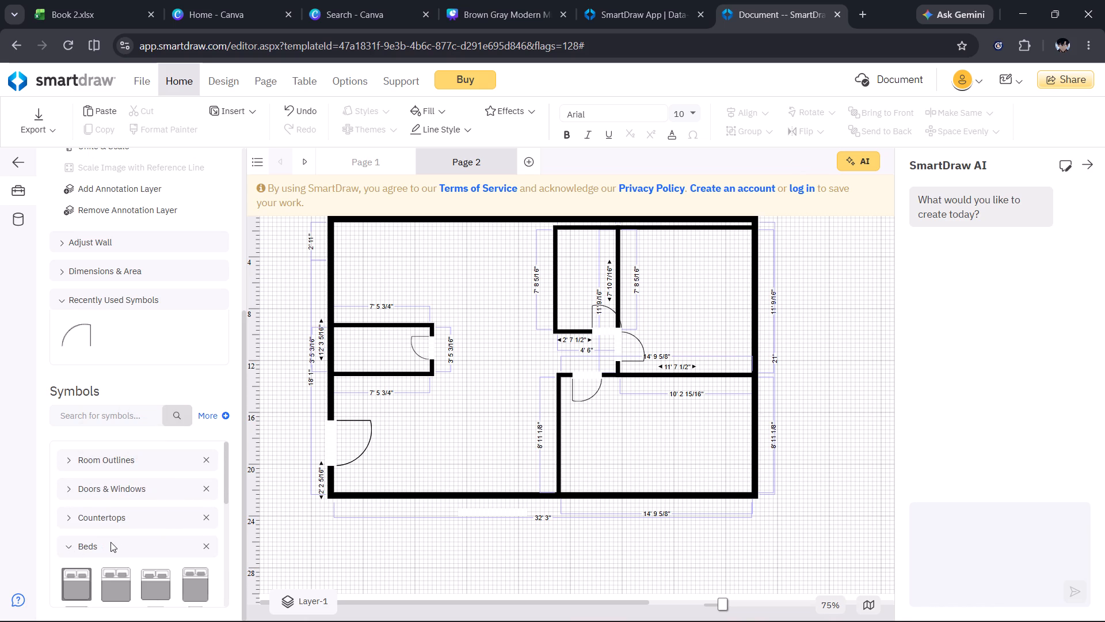
pyautogui.scroll(-1, 110, 542)
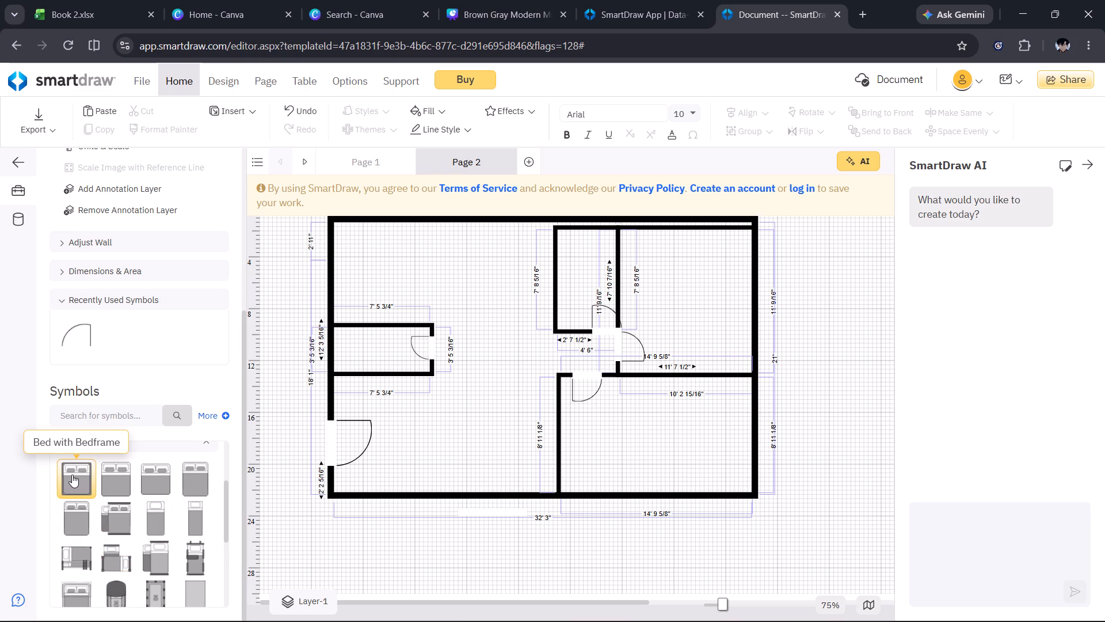
pyautogui.moveTo(72, 475); pyautogui.dragTo(135, 498)
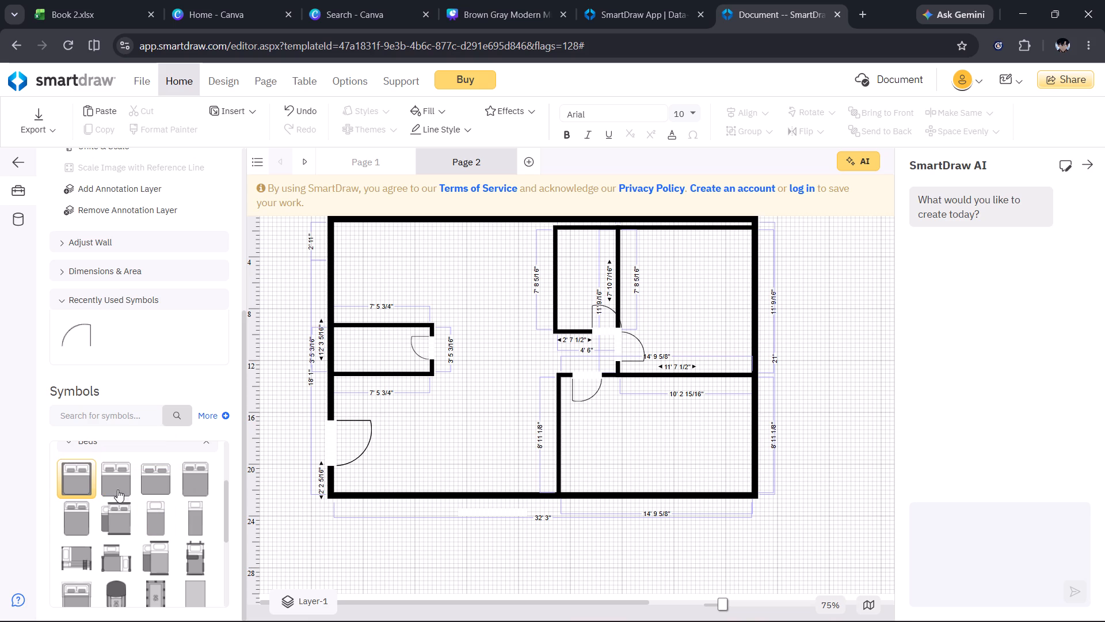
pyautogui.doubleClick(68, 472)
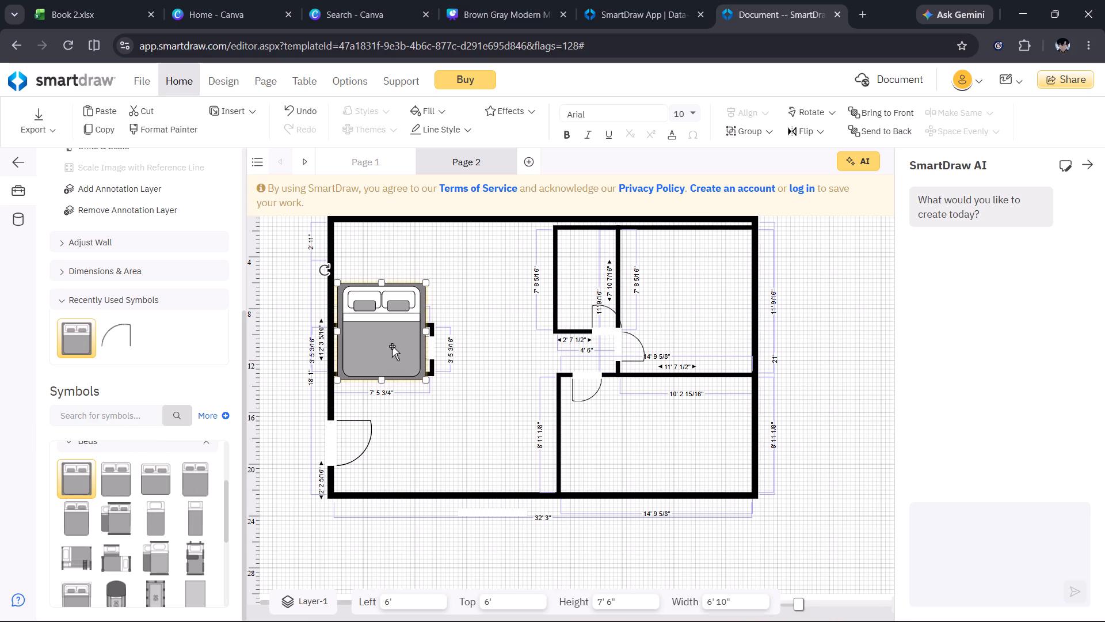
pyautogui.moveTo(390, 343); pyautogui.dragTo(638, 462)
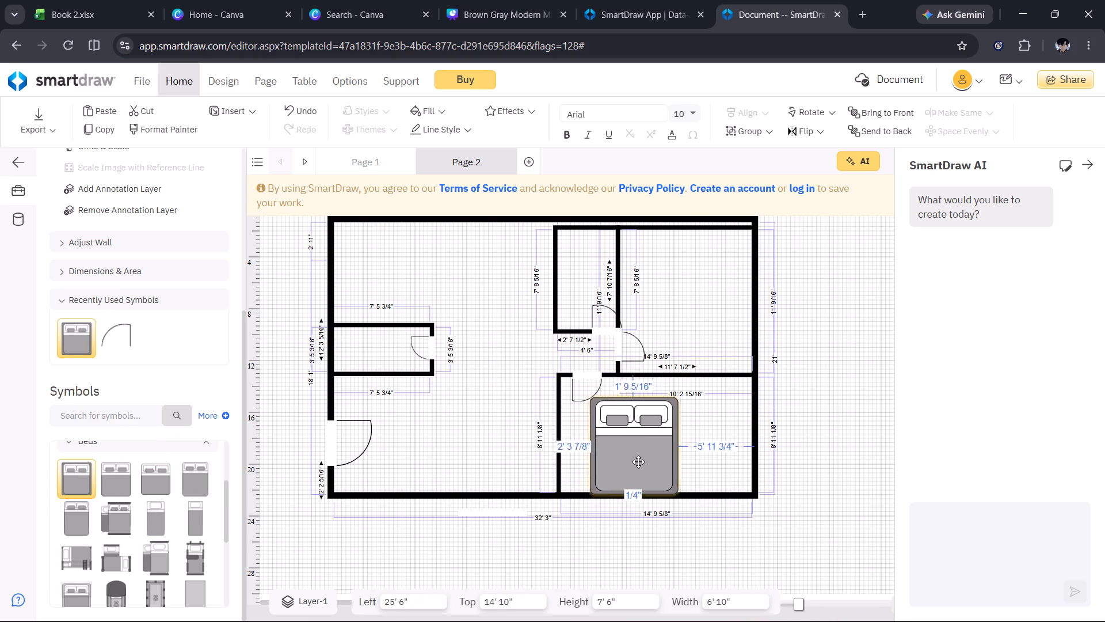
pyautogui.moveTo(638, 462); pyautogui.dragTo(629, 469)
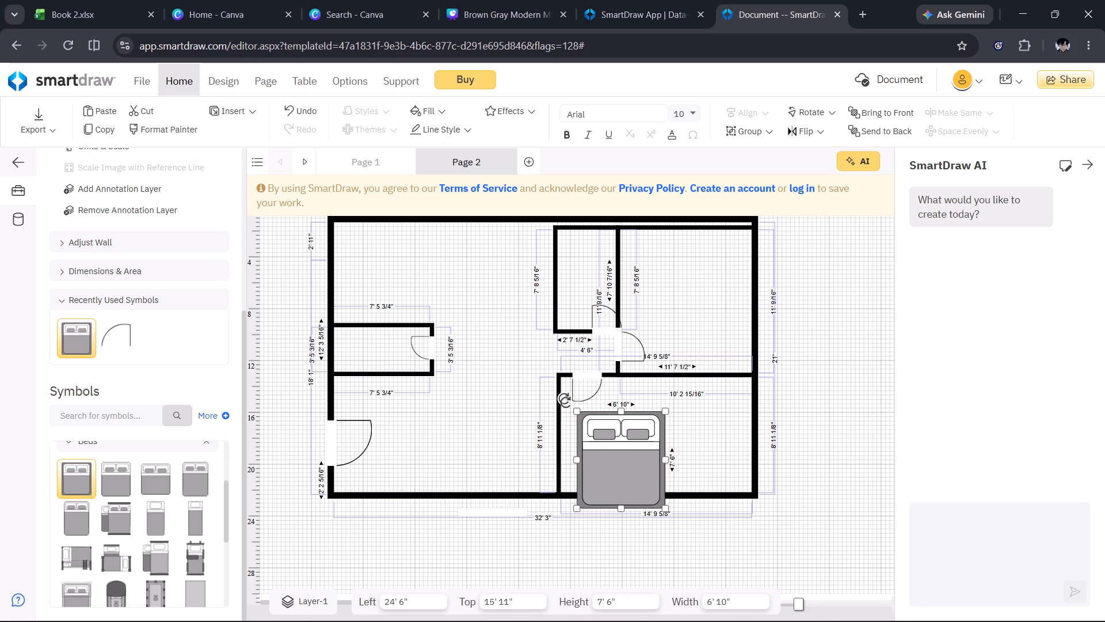
# Rotate the bed a quarter turn so its pillows face the room's left wall, and shrink it to about 4' 10" by 3'.
pyautogui.moveTo(563, 401); pyautogui.dragTo(541, 543)
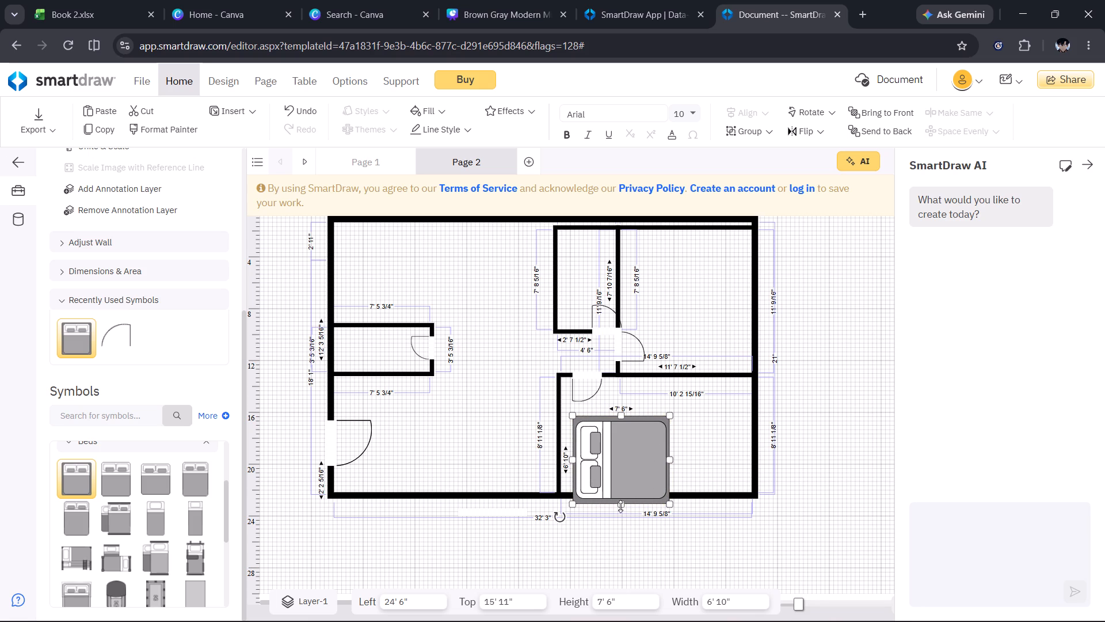
pyautogui.moveTo(620, 504); pyautogui.dragTo(618, 477)
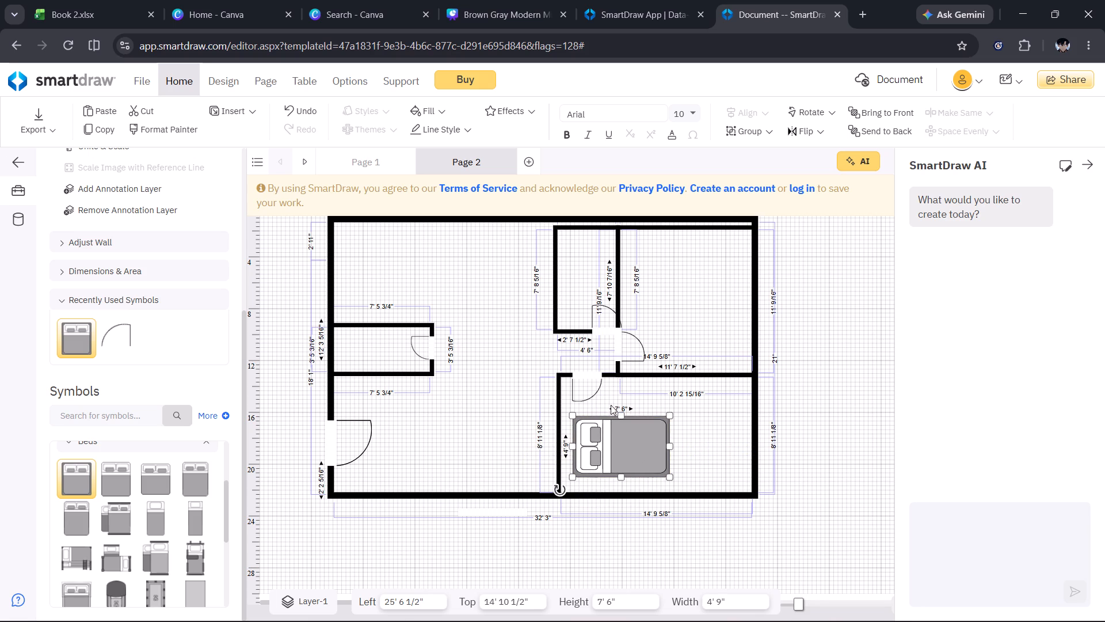
pyautogui.moveTo(620, 416); pyautogui.dragTo(622, 437)
pyautogui.moveTo(672, 458); pyautogui.dragTo(659, 461)
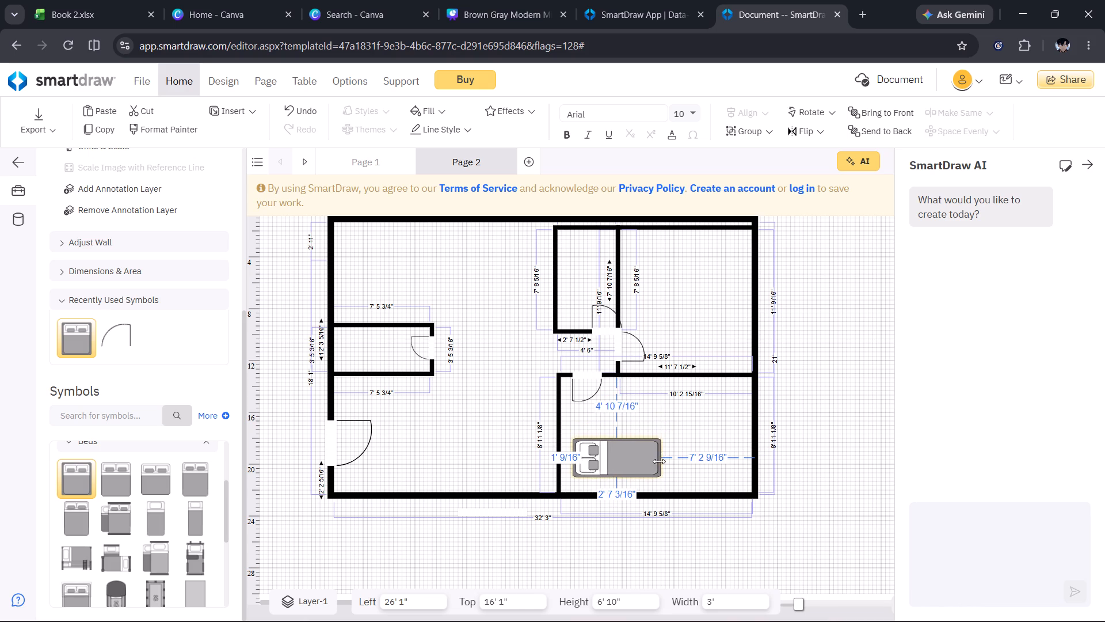
pyautogui.moveTo(659, 461); pyautogui.dragTo(635, 466)
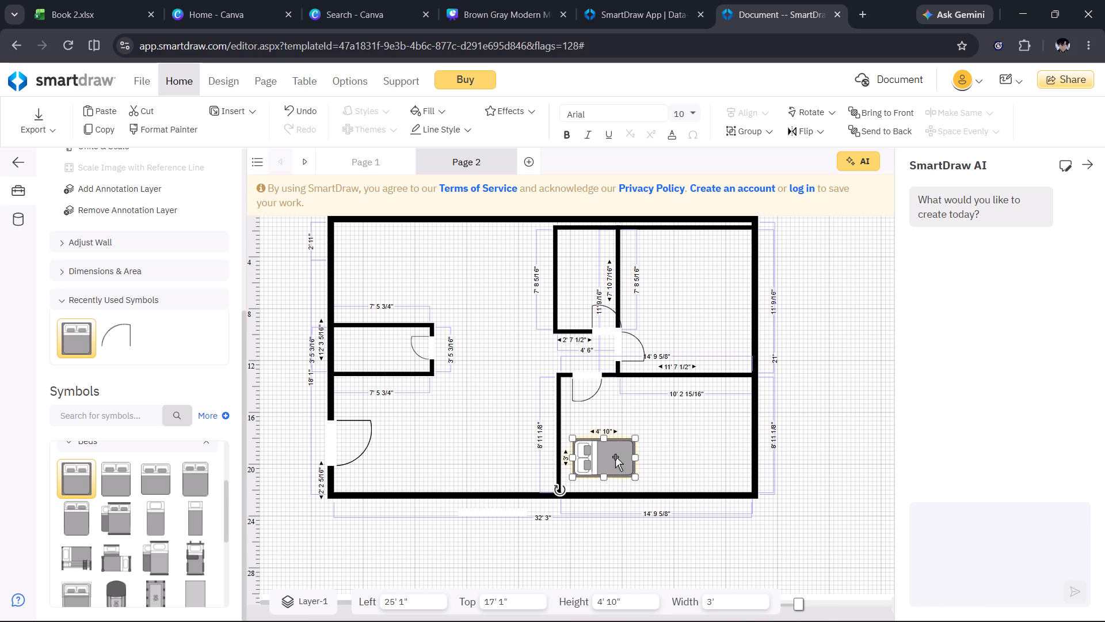
# Move the bed against the room's left wall below the door and lengthen it to about 6' 11 3/4".
pyautogui.moveTo(615, 457); pyautogui.dragTo(605, 453)
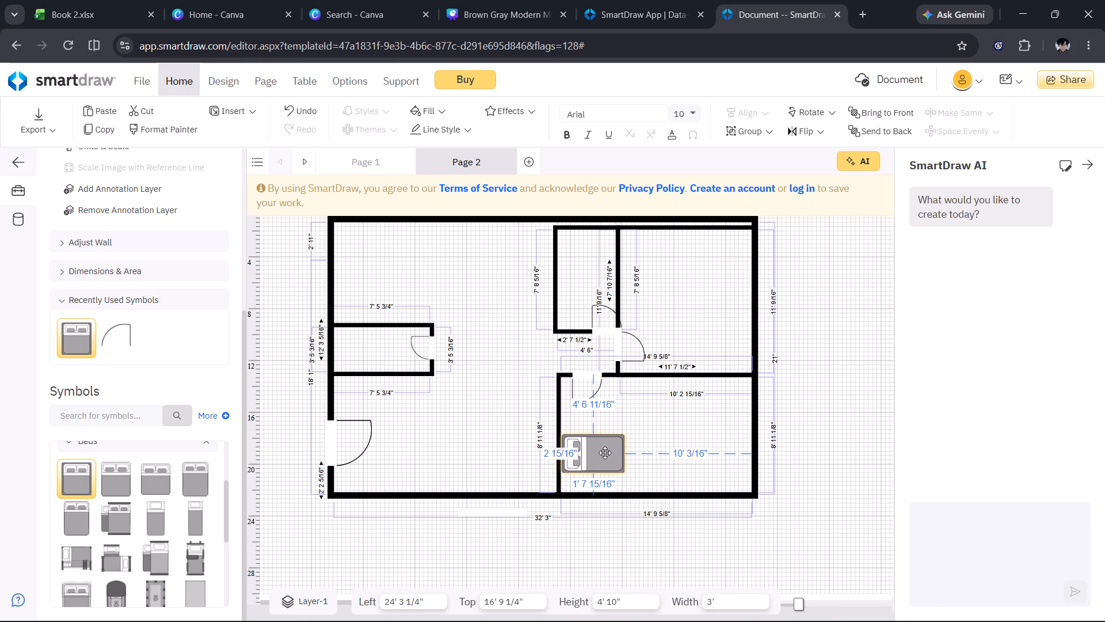
pyautogui.moveTo(605, 453); pyautogui.dragTo(603, 449)
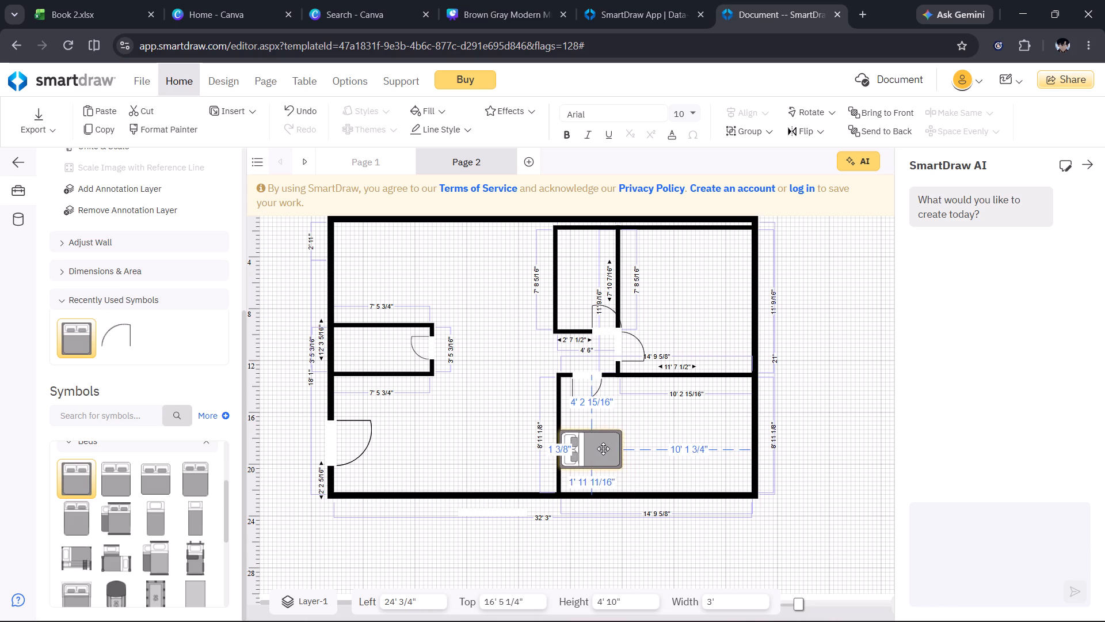
pyautogui.moveTo(603, 449); pyautogui.dragTo(604, 448)
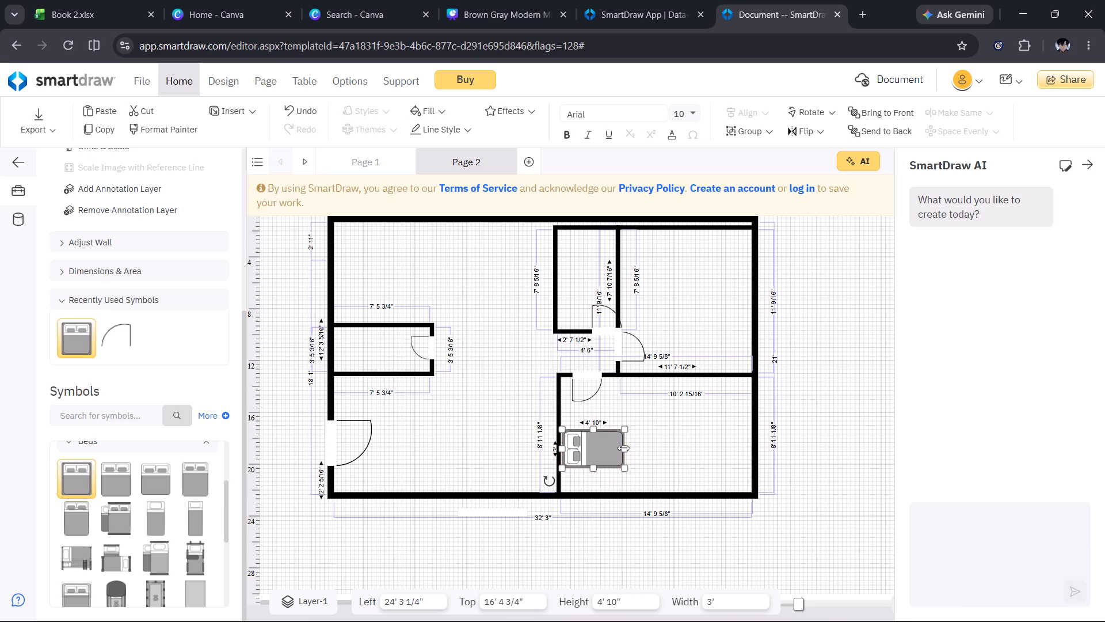
pyautogui.moveTo(622, 450); pyautogui.dragTo(652, 447)
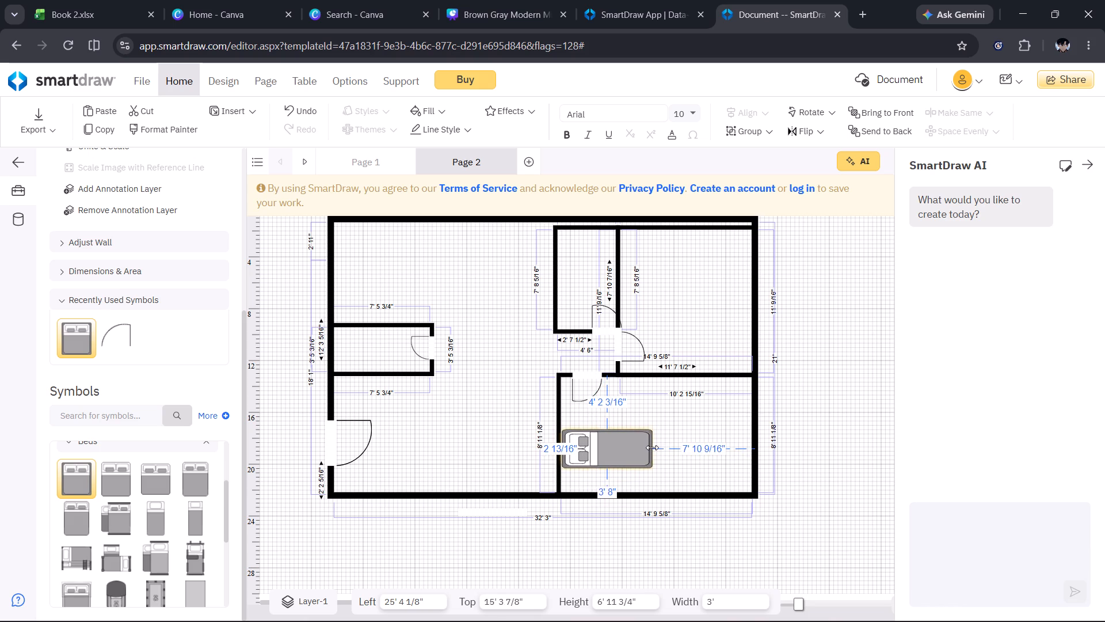
pyautogui.moveTo(652, 447); pyautogui.dragTo(651, 447)
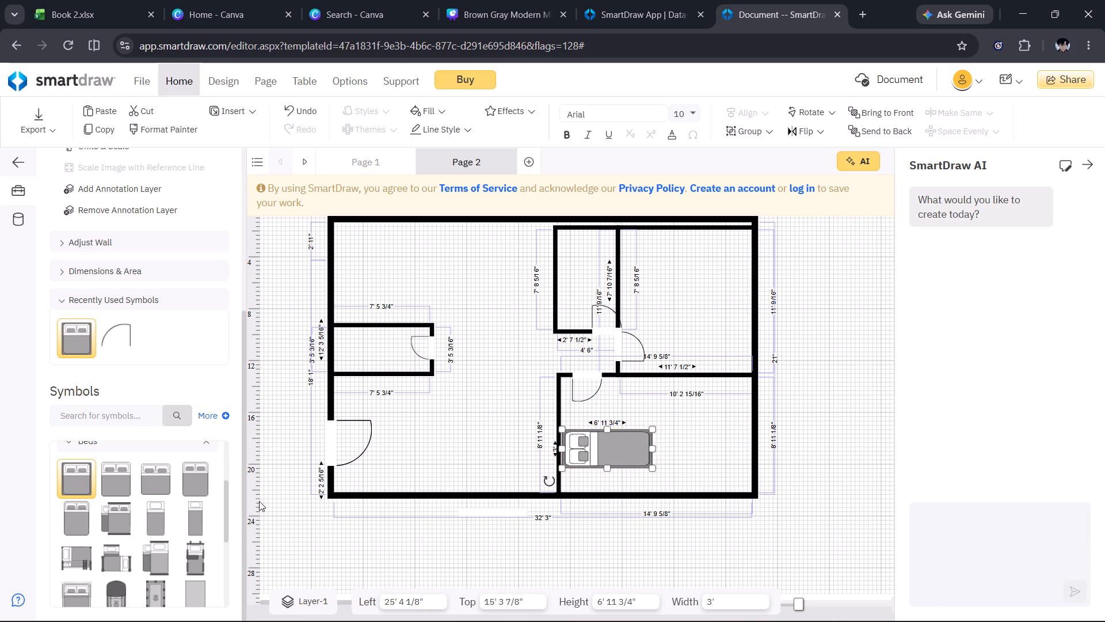
# Insert a Demi - Bullnose Counter from the Countertops group and place it in the open area above the small room.
pyautogui.scroll(1, 146, 479)
pyautogui.click(126, 479)
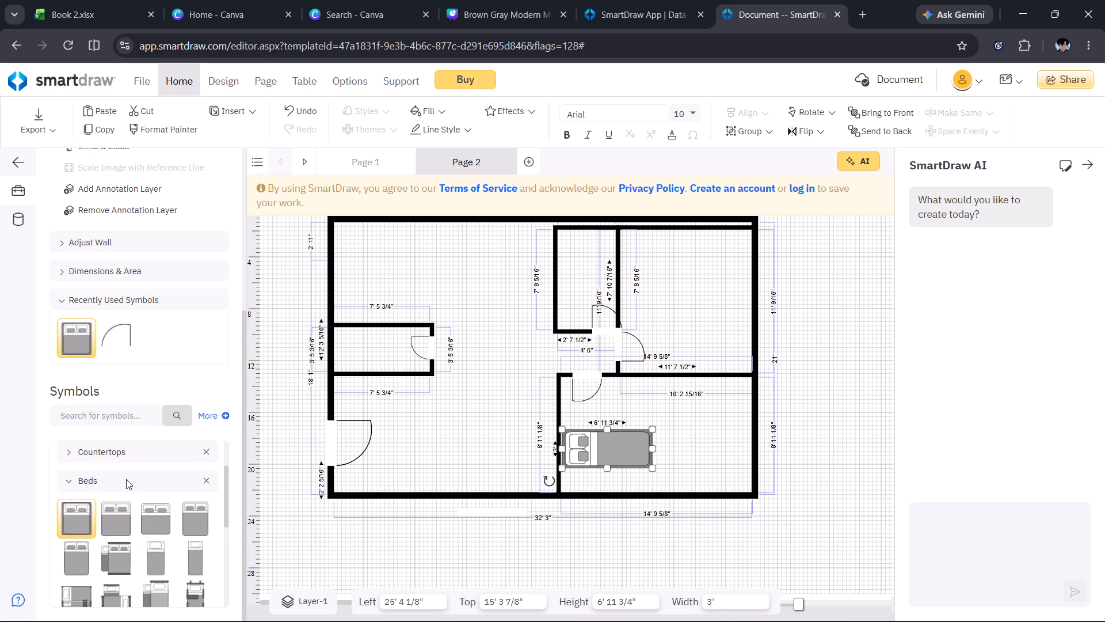
pyautogui.click(75, 481)
pyautogui.click(68, 481)
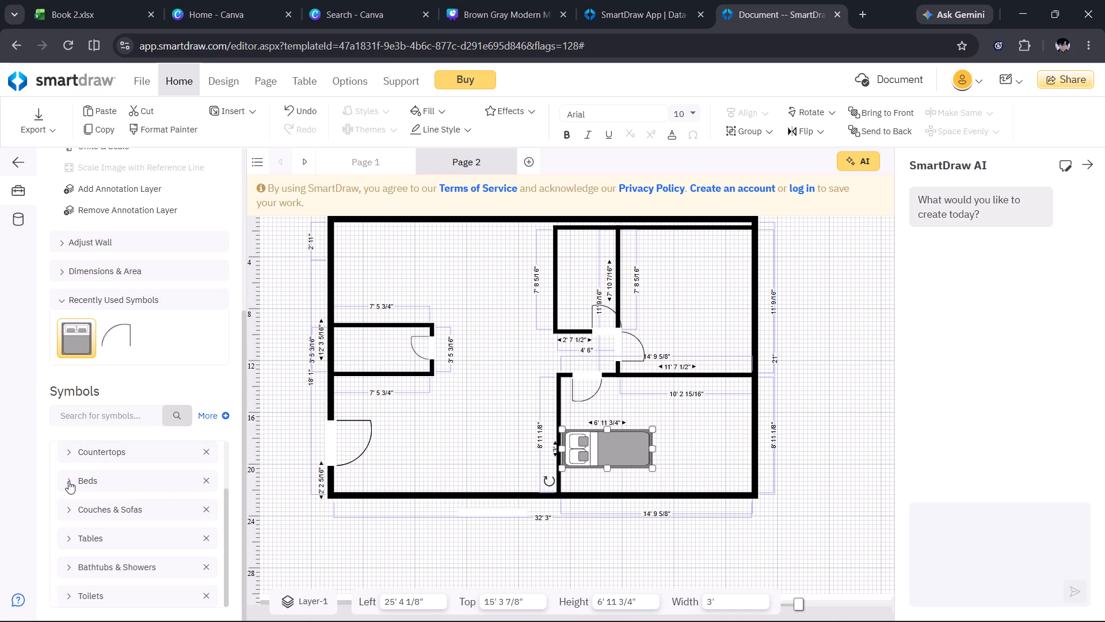
pyautogui.click(70, 454)
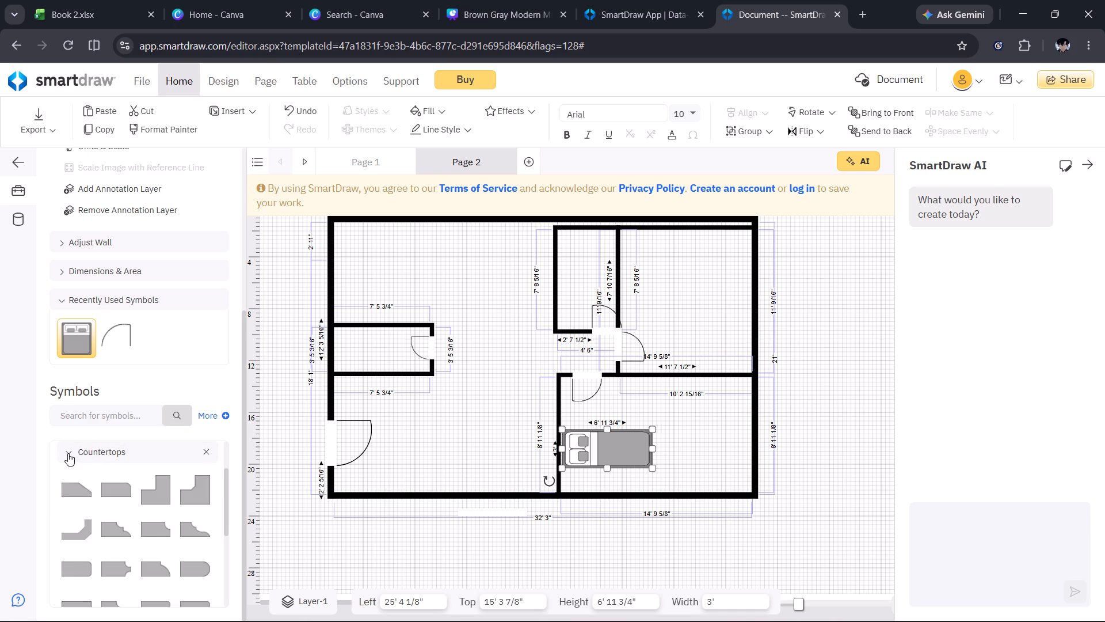
pyautogui.scroll(-1, 127, 585)
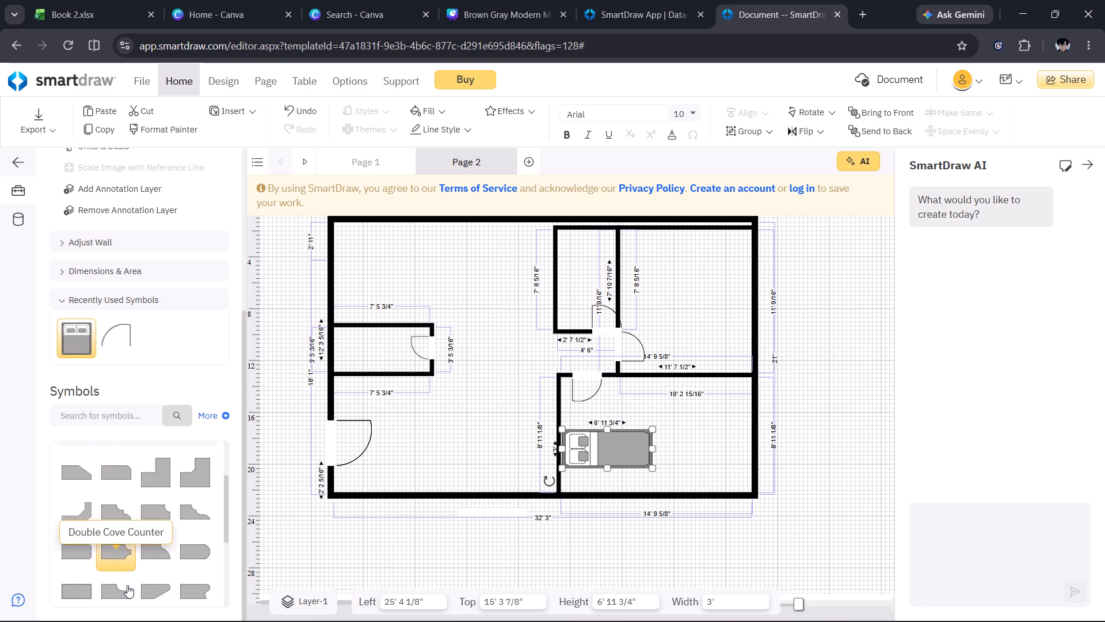
pyautogui.scroll(-2, 127, 585)
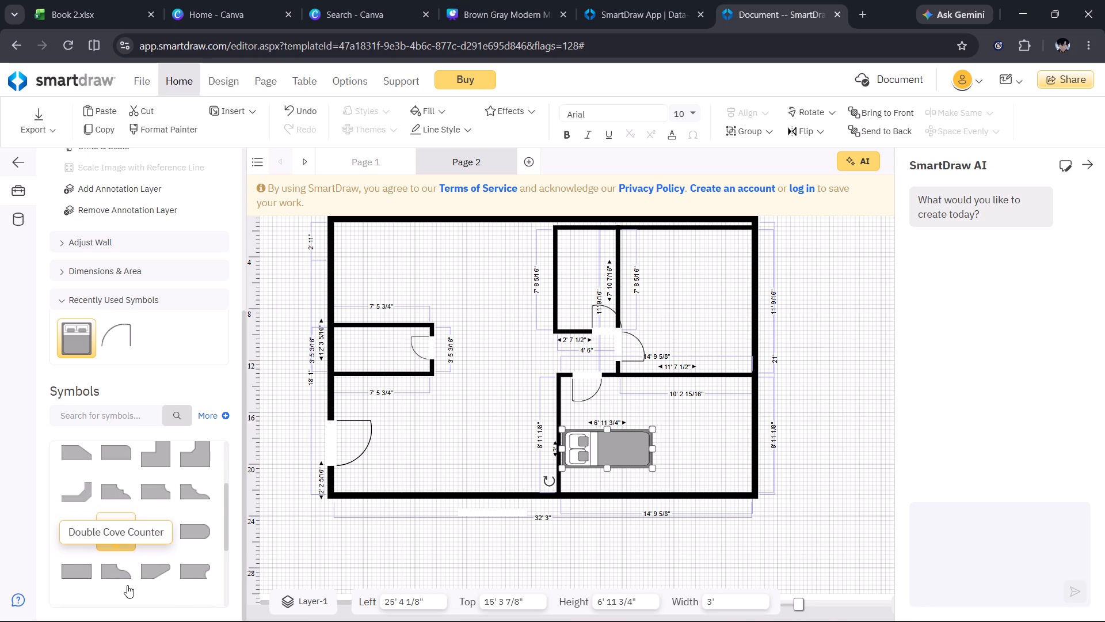
pyautogui.scroll(-1, 127, 585)
pyautogui.scroll(1, 136, 539)
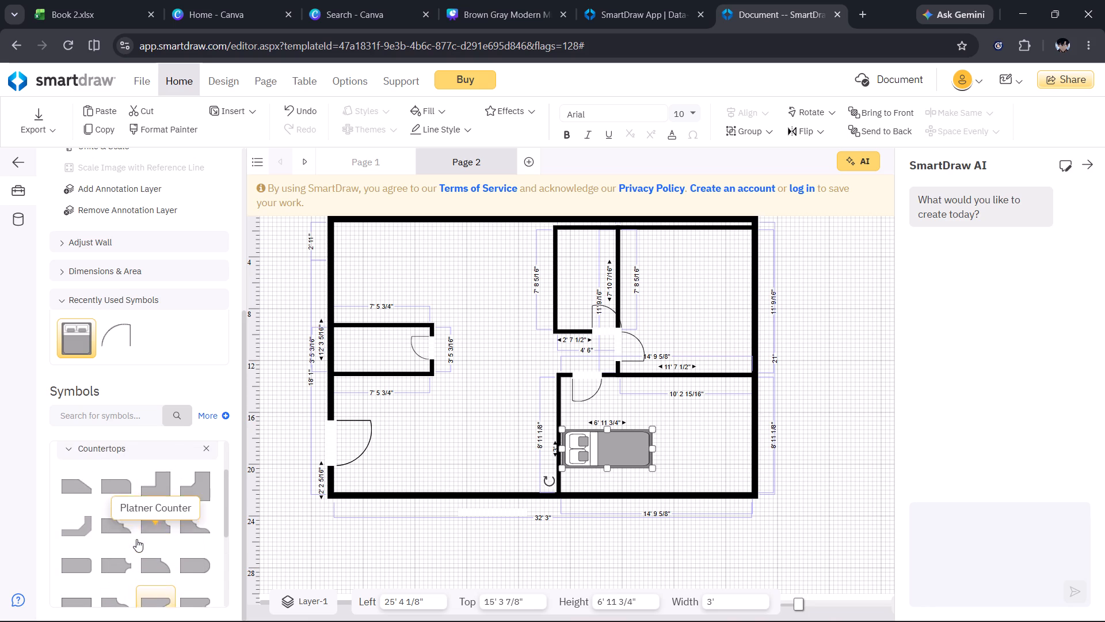
pyautogui.click(81, 563)
pyautogui.click(81, 563)
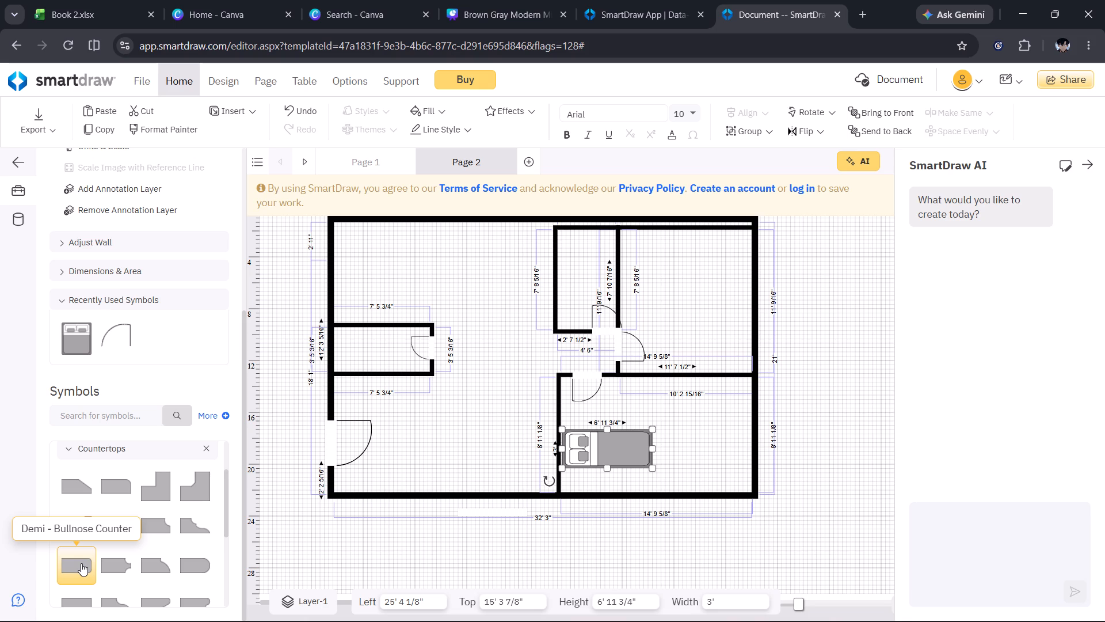
pyautogui.click(81, 563)
pyautogui.doubleClick(81, 563)
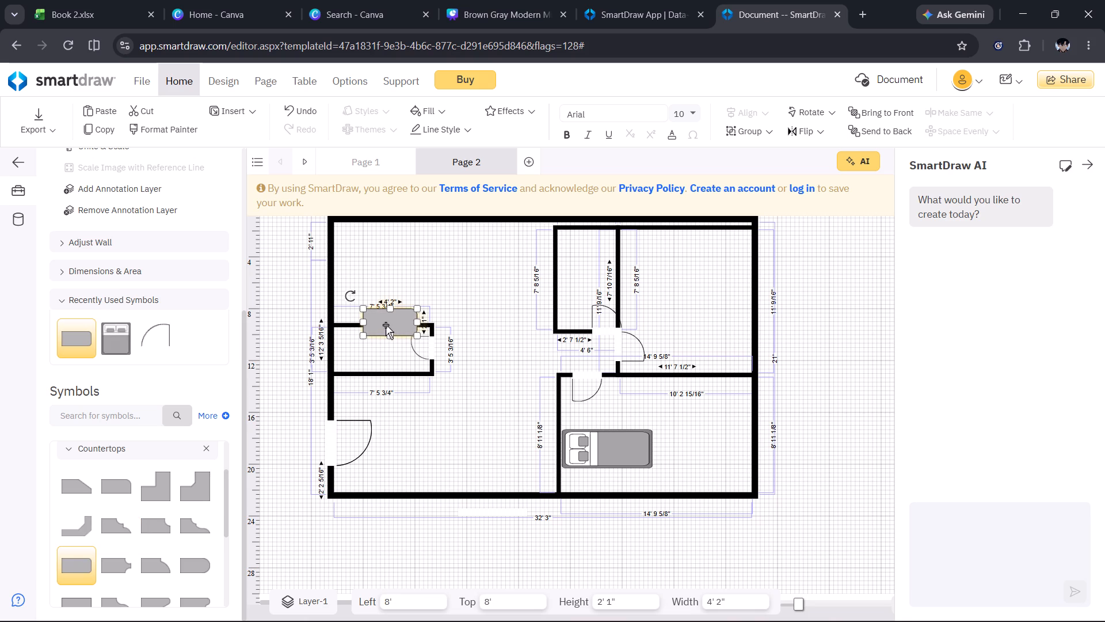
pyautogui.moveTo(385, 322); pyautogui.dragTo(412, 295)
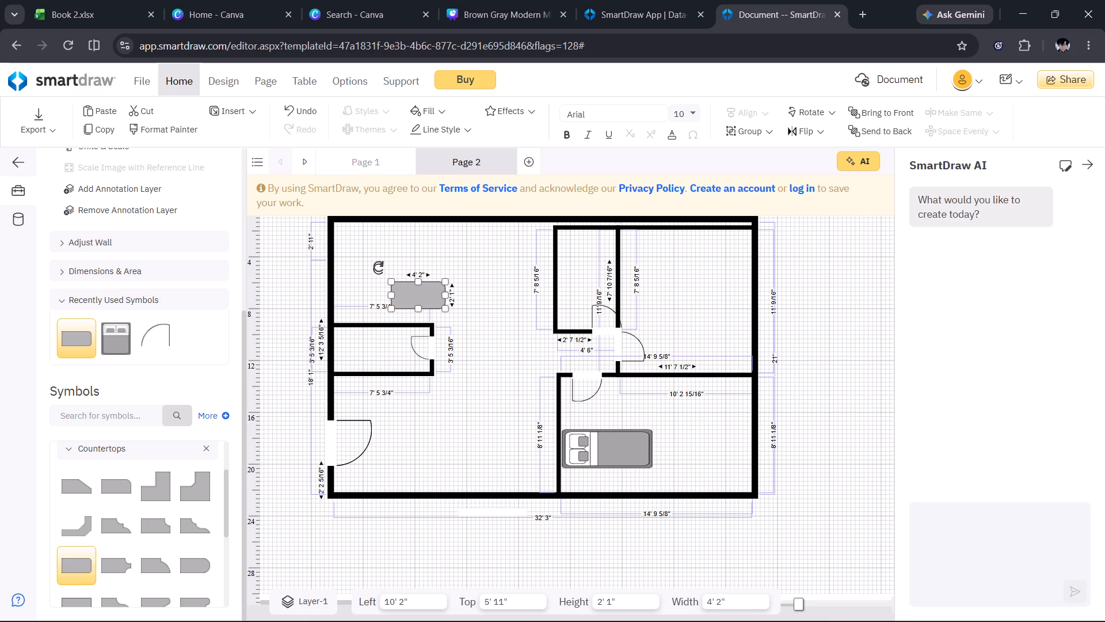
# Rotate the counter upright and set it against the exterior top wall, about 6' 2 11/16" from the left wall.
pyautogui.moveTo(379, 267); pyautogui.dragTo(413, 242)
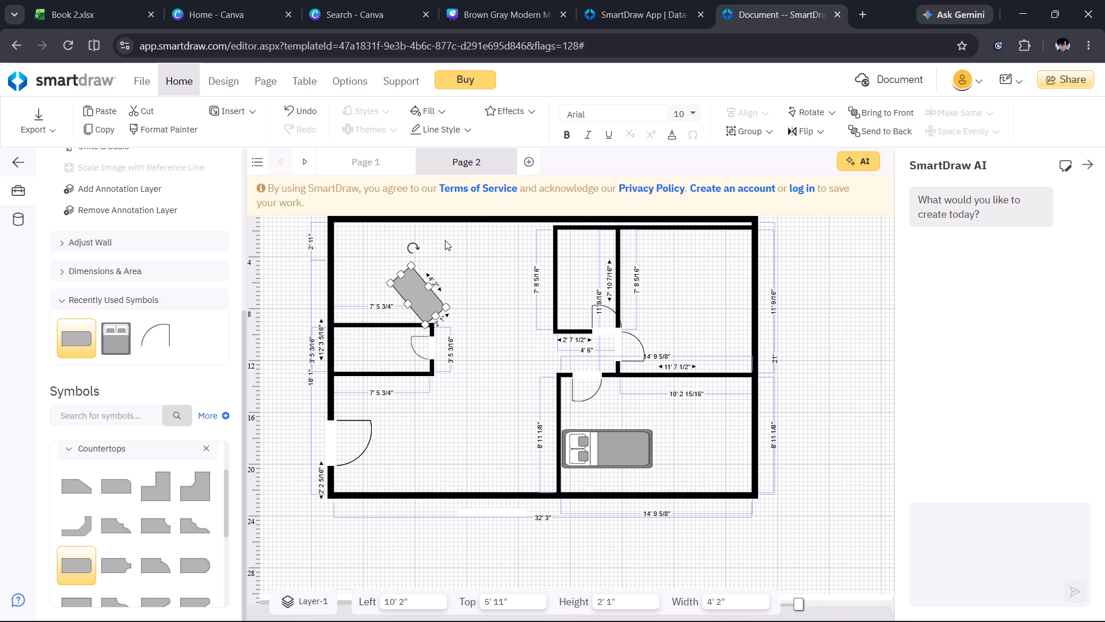
pyautogui.moveTo(412, 246); pyautogui.dragTo(452, 246)
pyautogui.moveTo(416, 299); pyautogui.dragTo(428, 270)
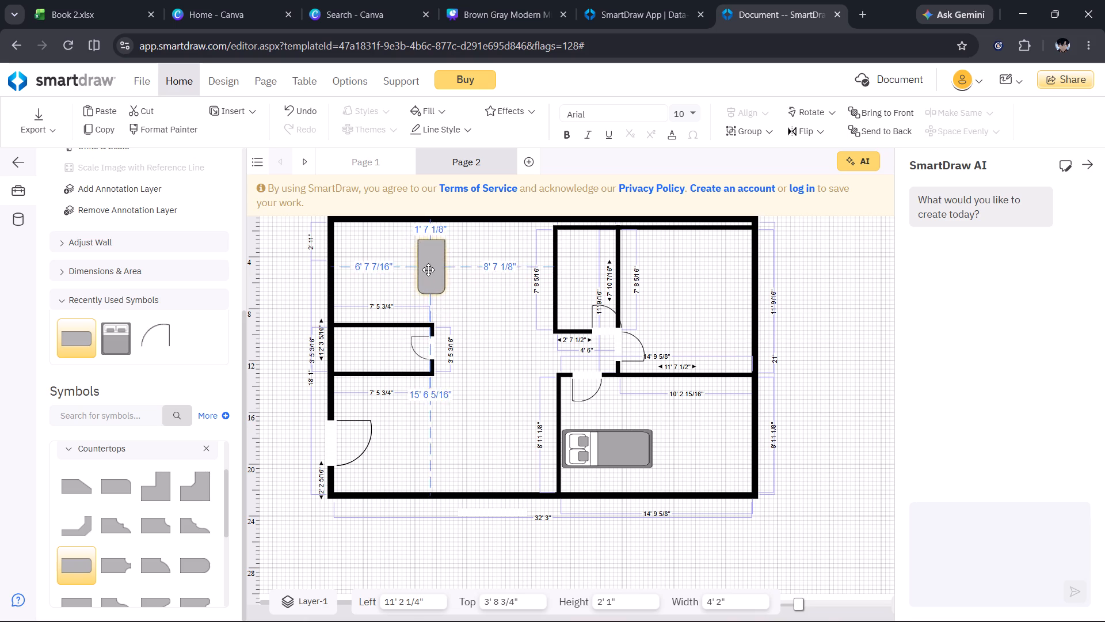
pyautogui.moveTo(428, 270); pyautogui.dragTo(423, 255)
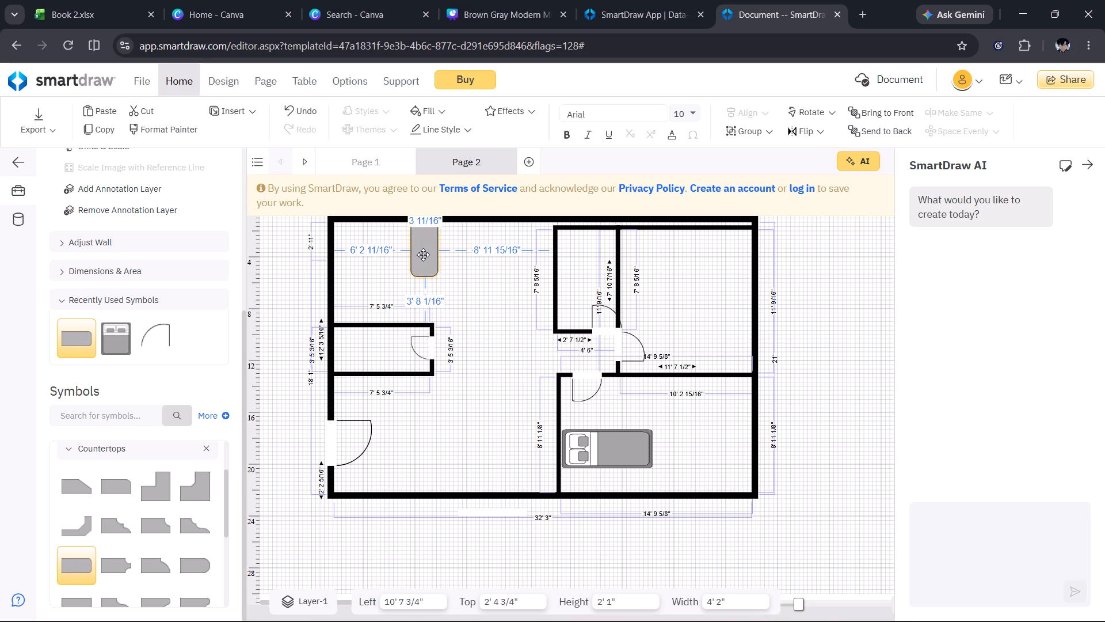
pyautogui.moveTo(423, 255); pyautogui.dragTo(423, 253)
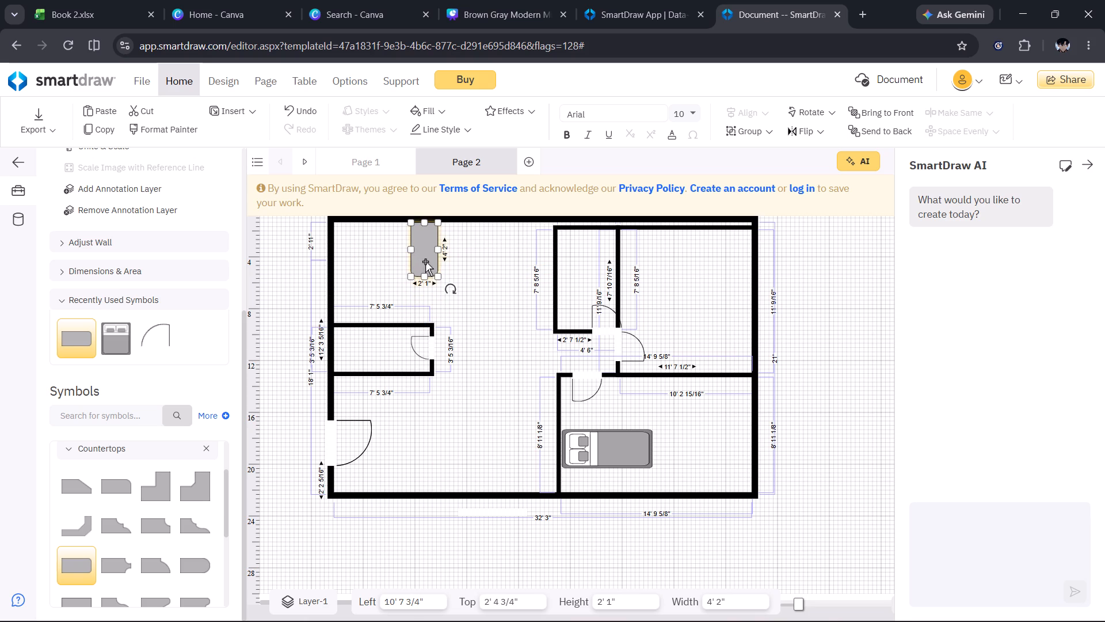
# Widen the upright Demi - Bullnose Counter at the top wall to about 2' 1 1/4".
pyautogui.click(425, 261)
pyautogui.click(411, 249)
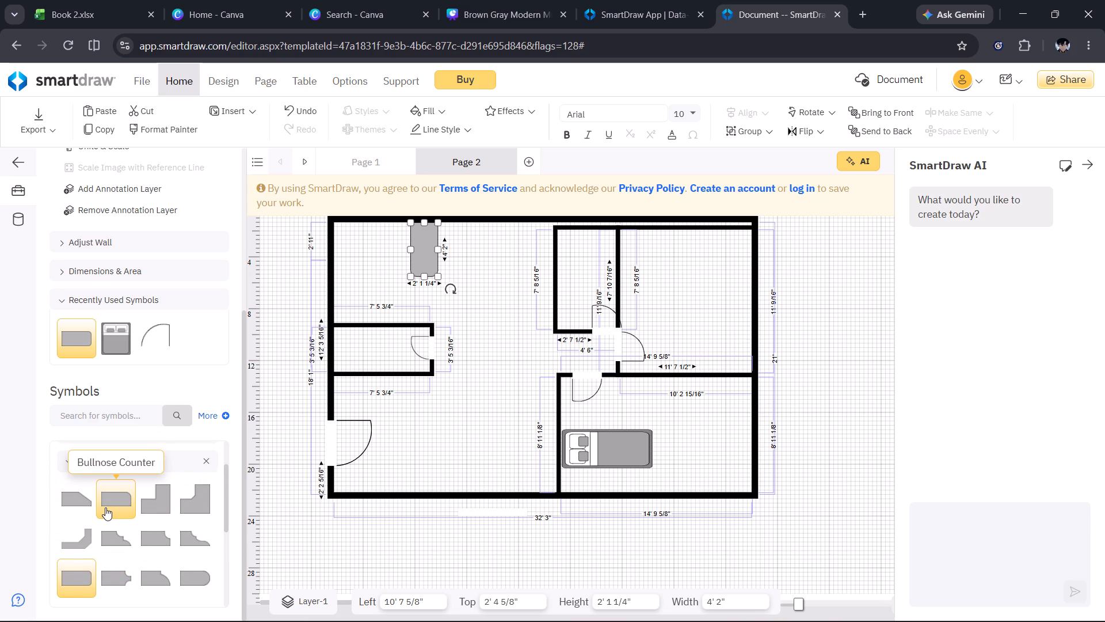
# Insert a plain rectangular counter from the Countertops group and set it horizontally against the top wall, left of the upright counter.
pyautogui.scroll(-1, 105, 507)
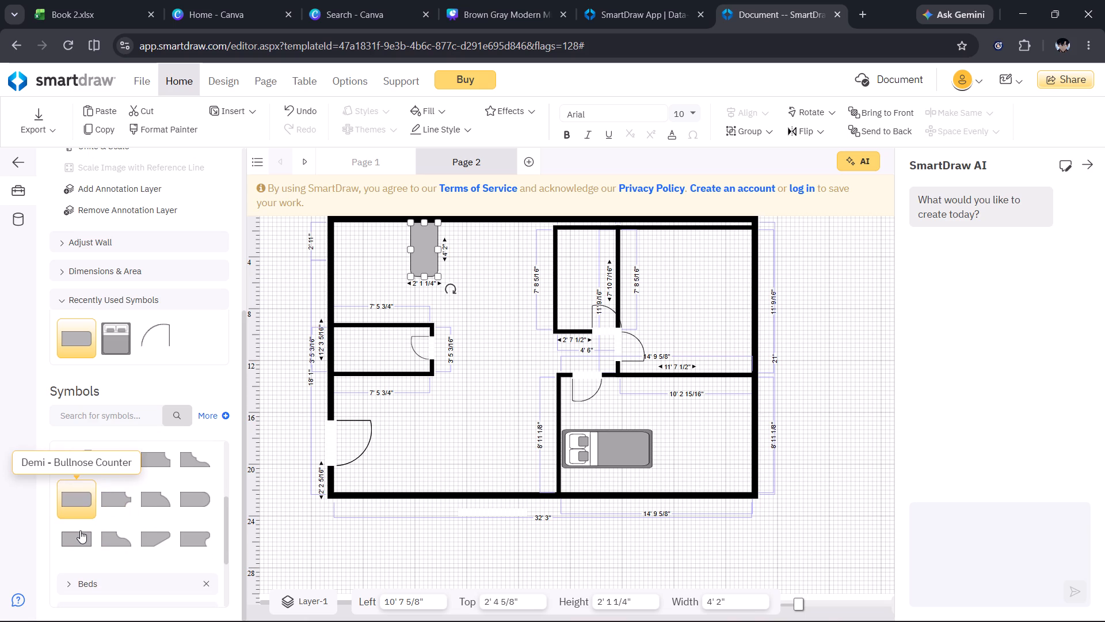
pyautogui.moveTo(80, 530); pyautogui.dragTo(251, 394)
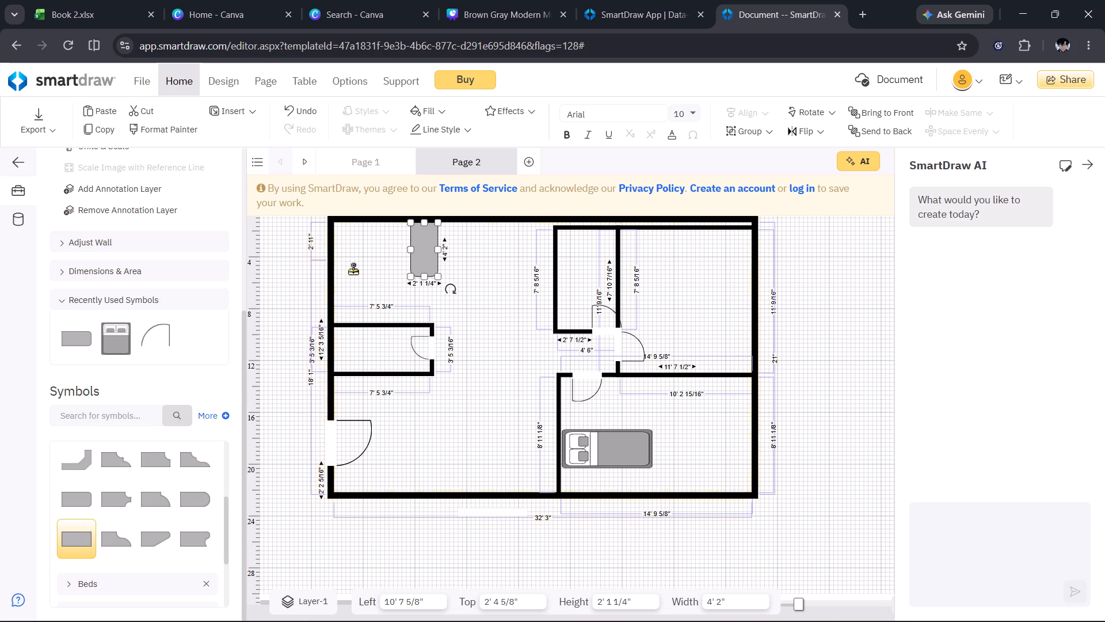
pyautogui.click(372, 258)
pyautogui.doubleClick(83, 533)
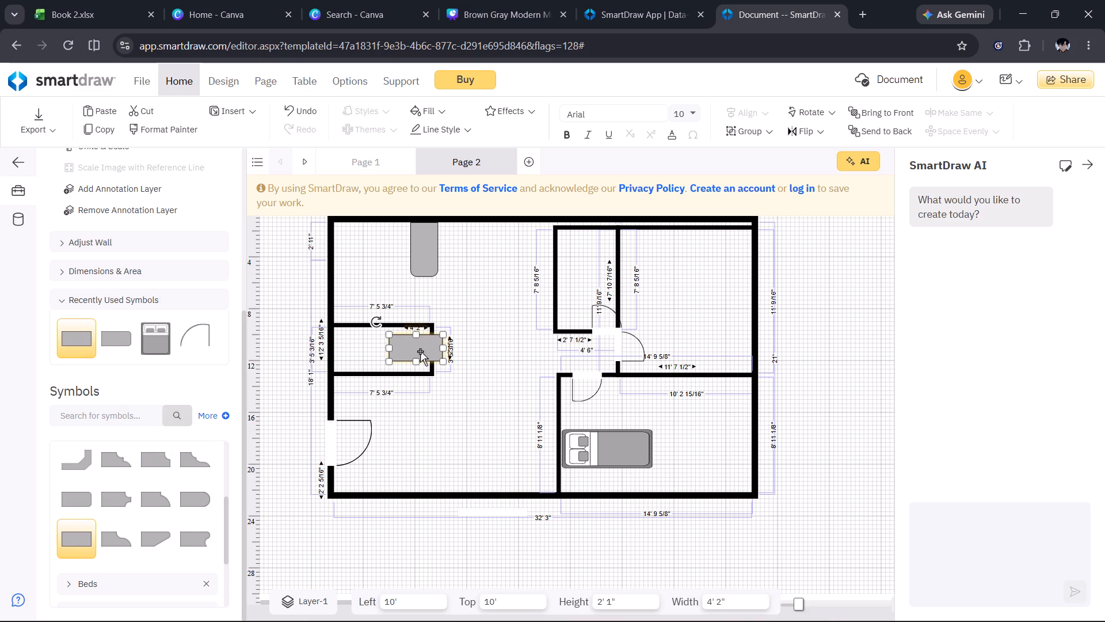
pyautogui.moveTo(420, 351); pyautogui.dragTo(400, 293)
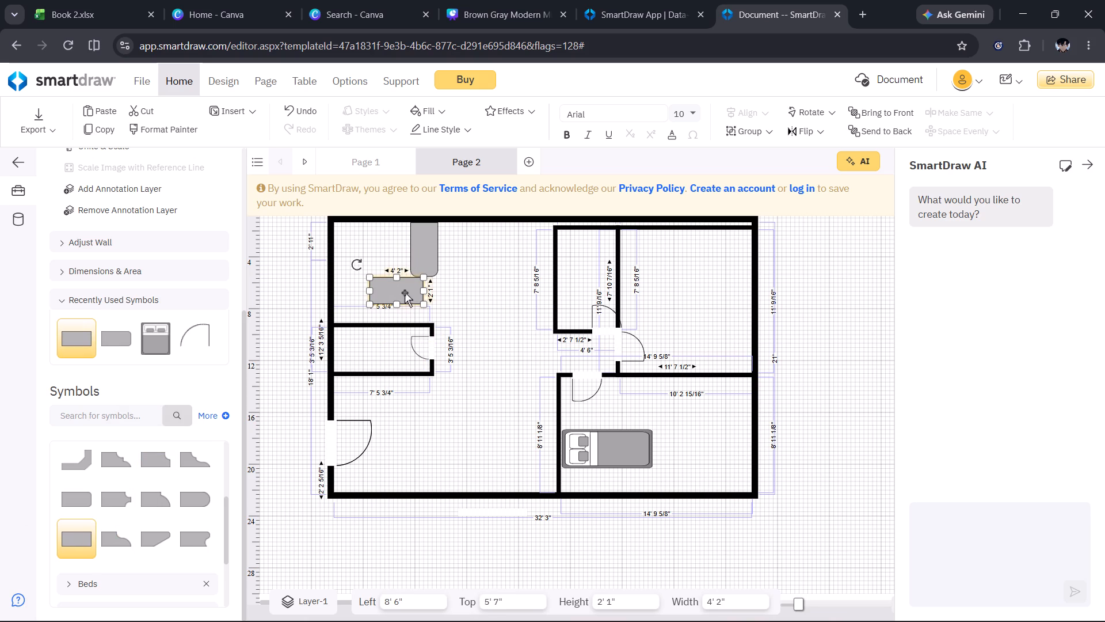
pyautogui.click(405, 294)
pyautogui.moveTo(405, 294); pyautogui.dragTo(395, 213)
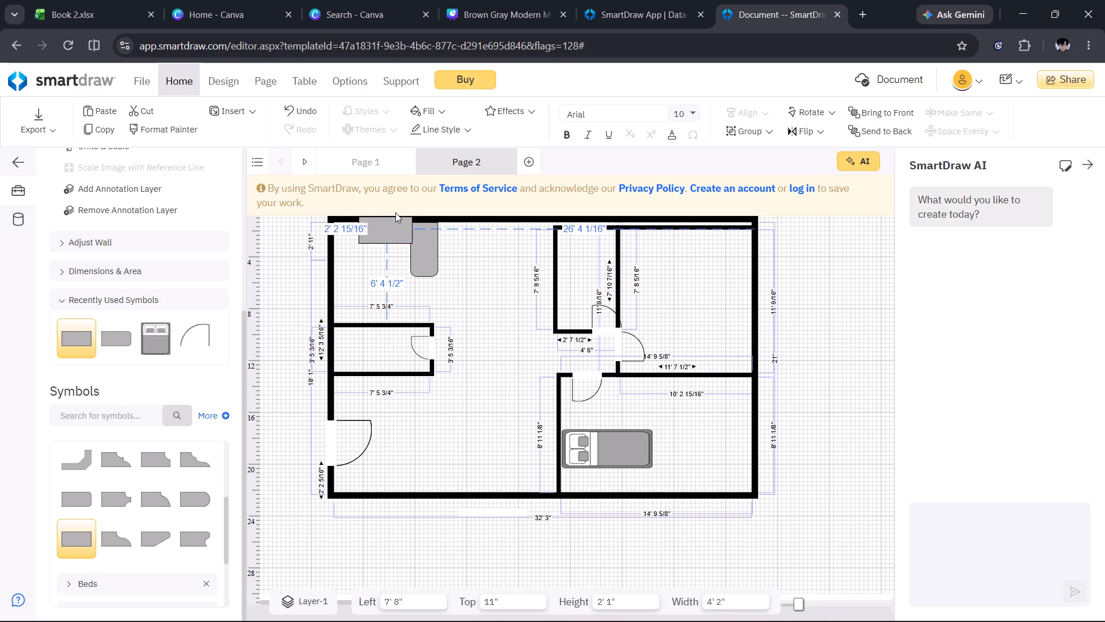
pyautogui.moveTo(395, 213); pyautogui.dragTo(394, 236)
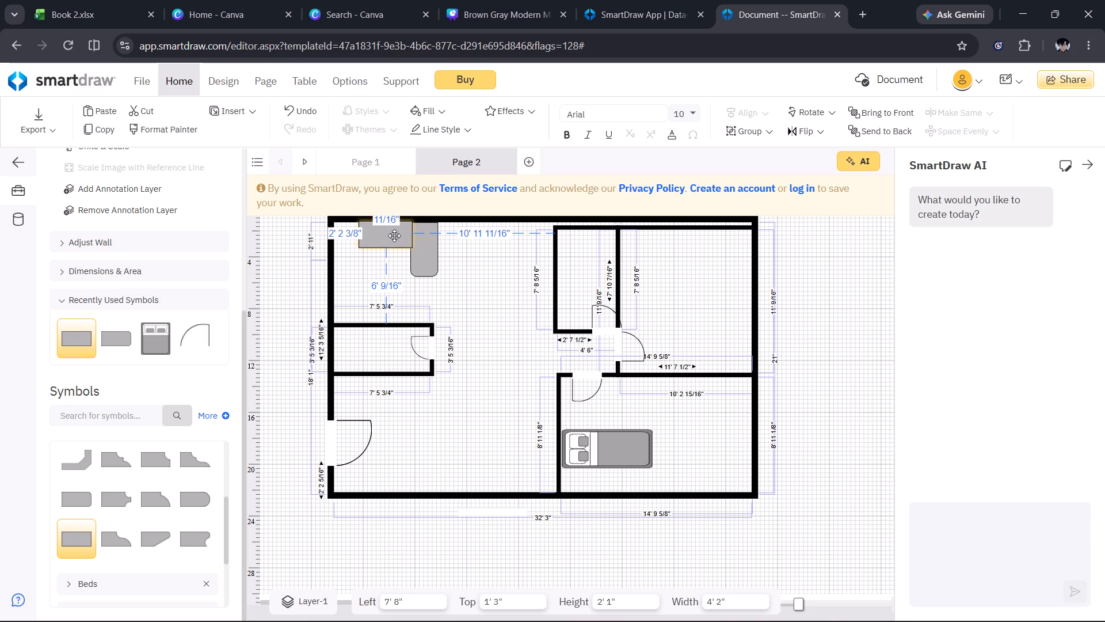
pyautogui.moveTo(394, 236); pyautogui.dragTo(395, 239)
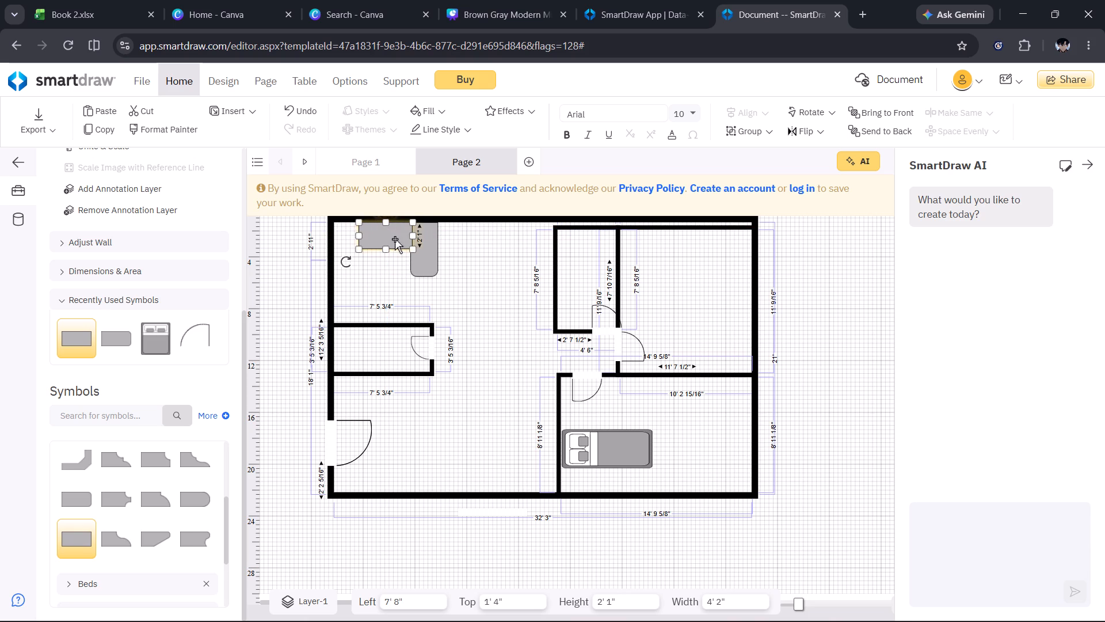
# Extend the rectangular counter to the exterior left wall, about 6' 2" long, and reduce its depth to 1' 8".
pyautogui.moveTo(359, 236); pyautogui.dragTo(344, 238)
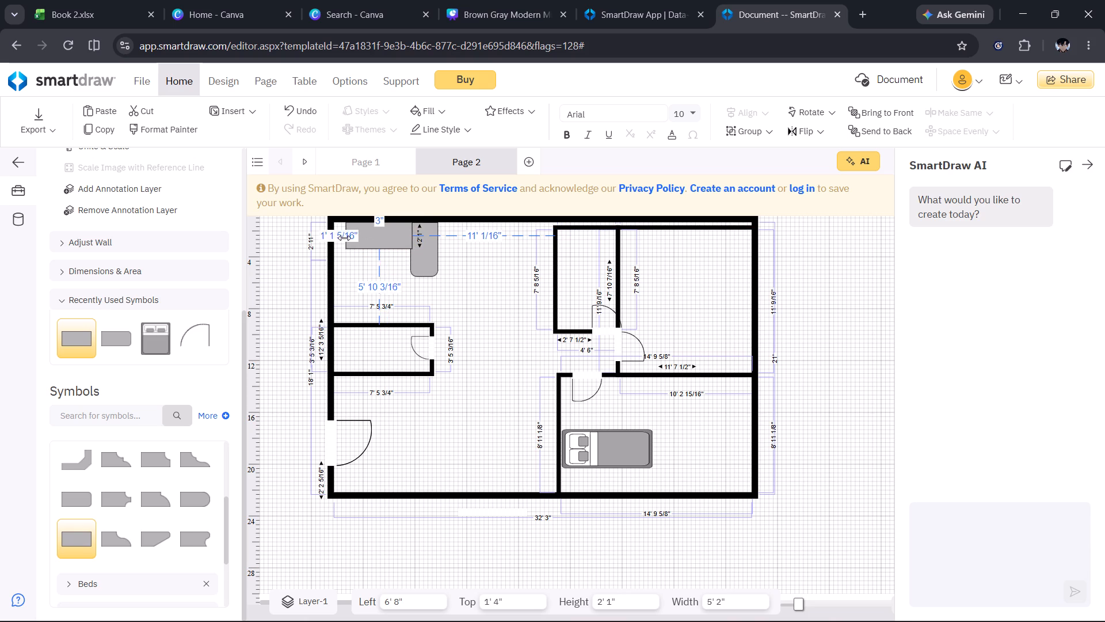
pyautogui.moveTo(344, 238); pyautogui.dragTo(334, 240)
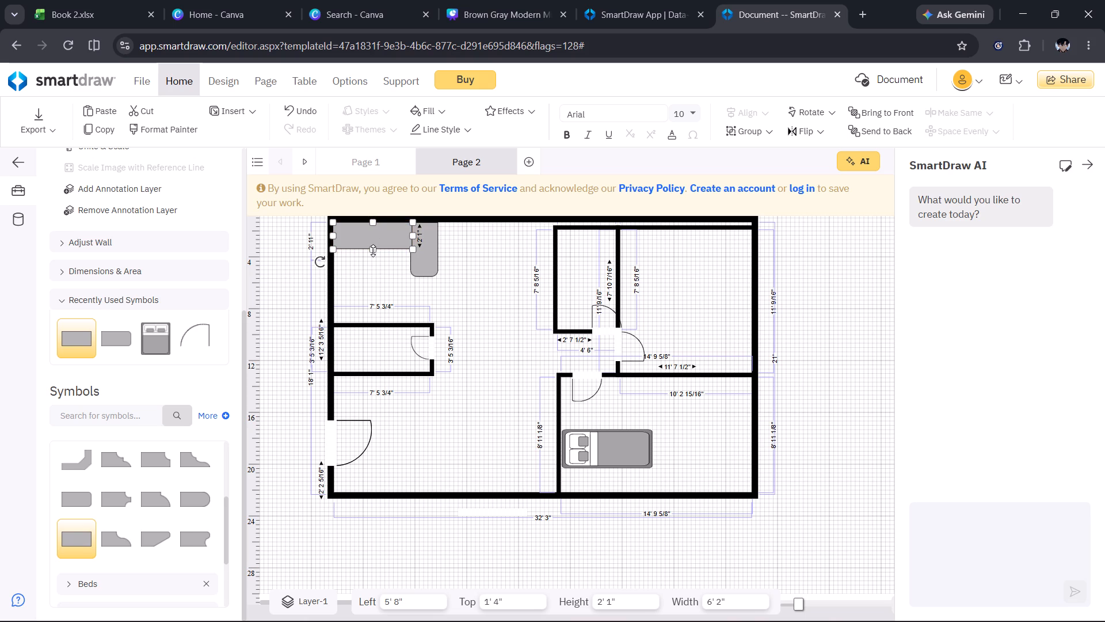
pyautogui.moveTo(373, 251); pyautogui.dragTo(373, 245)
# Duplicate the rectangular counter and place the copy in the open area above the small room.
pyautogui.rightClick(390, 233)
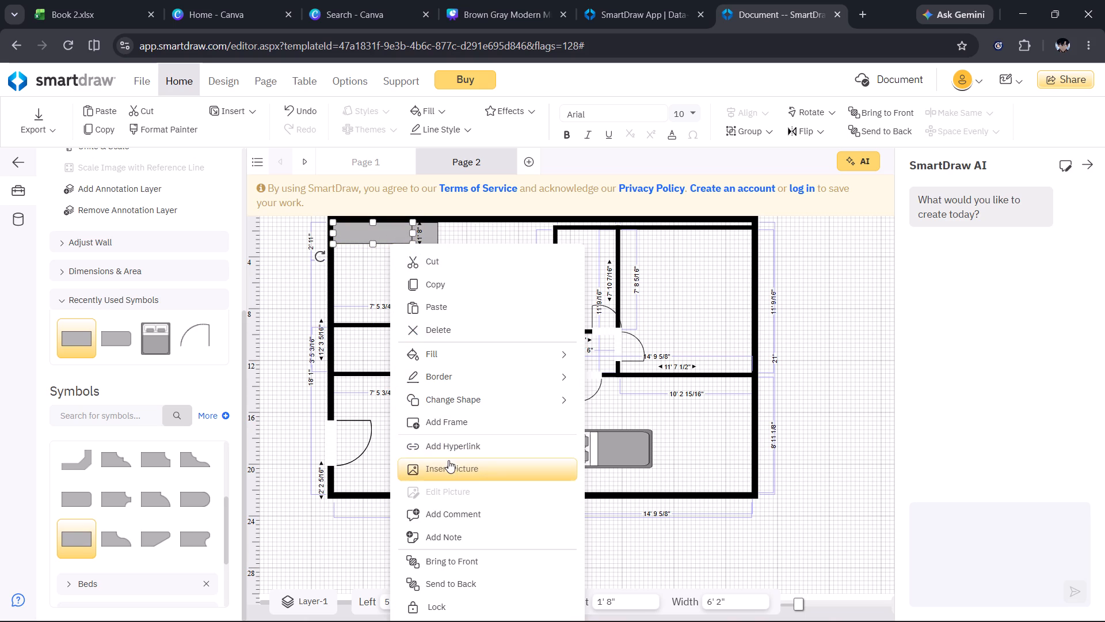
pyautogui.click(445, 291)
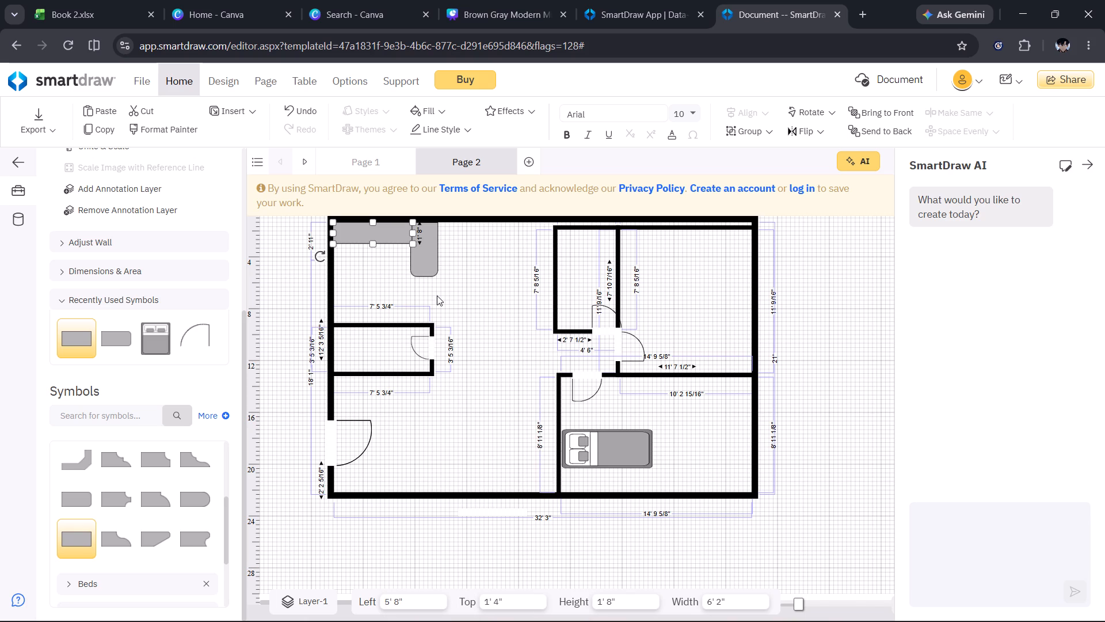
pyautogui.click(437, 295)
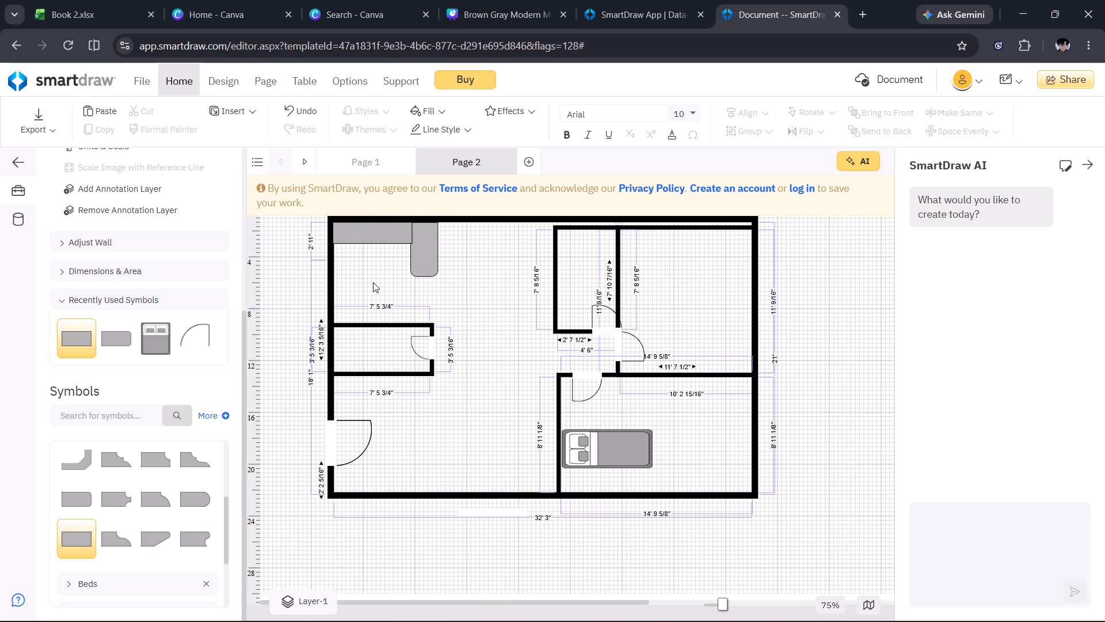
pyautogui.click(373, 282)
pyautogui.hotkey('ctrl', 'v')
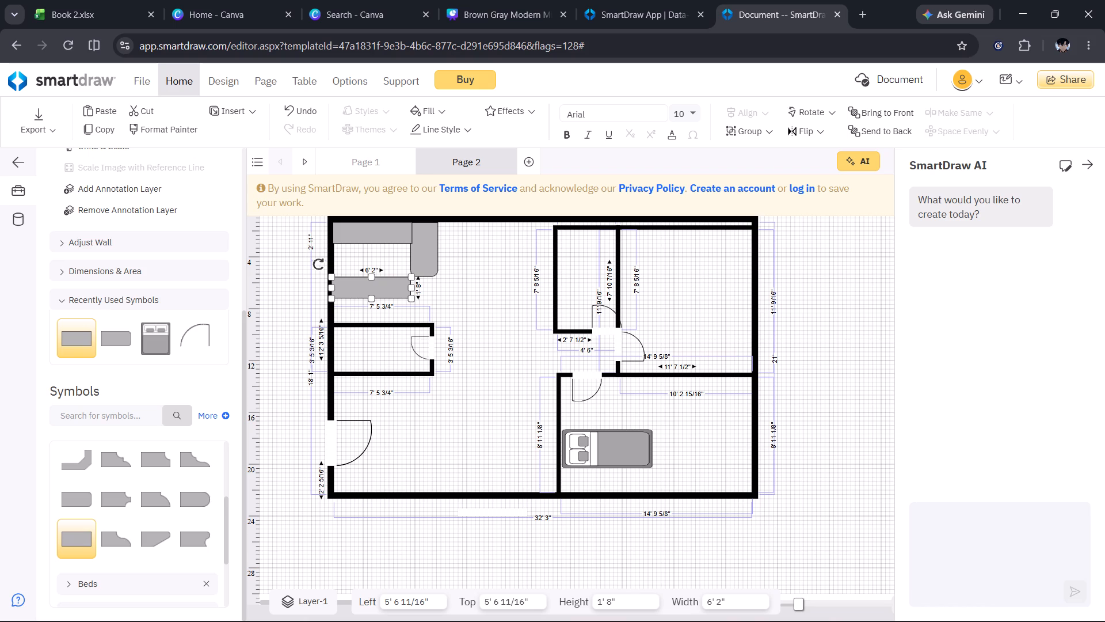
# Rotate the copied counter 90° so it stands upright and move it against the exterior left wall above the small room.
pyautogui.moveTo(318, 264); pyautogui.dragTo(332, 379)
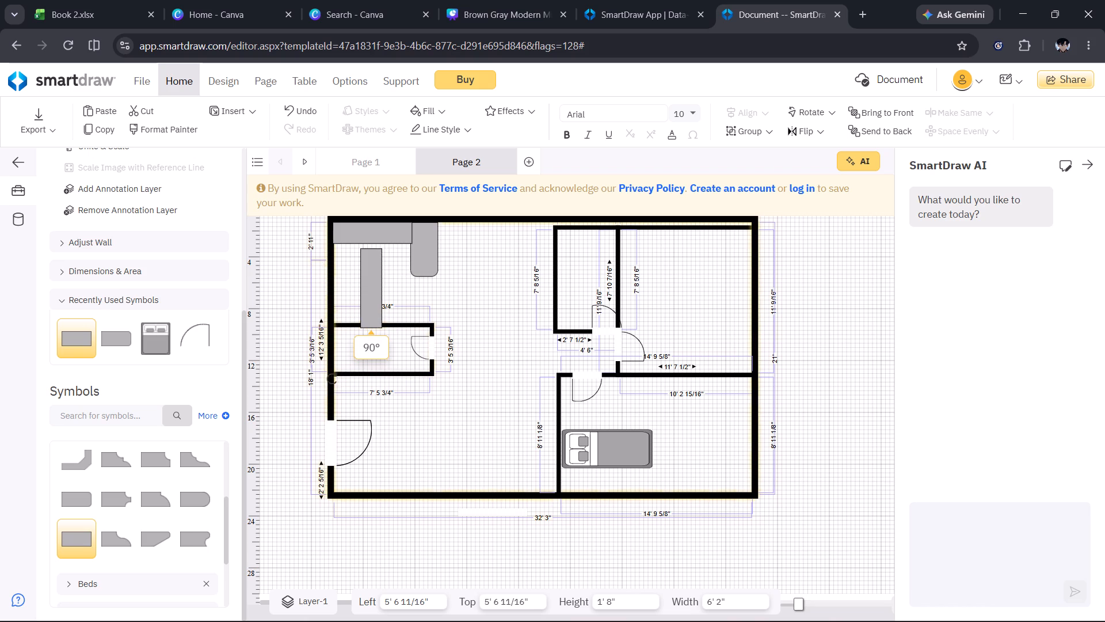
pyautogui.moveTo(332, 379); pyautogui.dragTo(326, 378)
pyautogui.moveTo(342, 343); pyautogui.dragTo(345, 351)
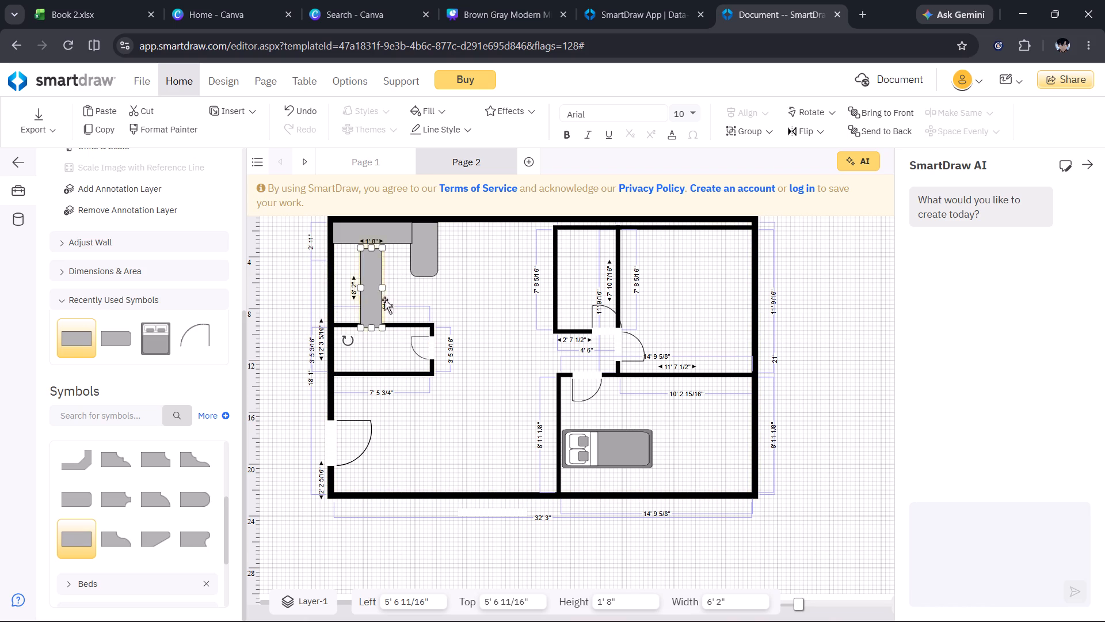
pyautogui.moveTo(371, 293); pyautogui.dragTo(344, 282)
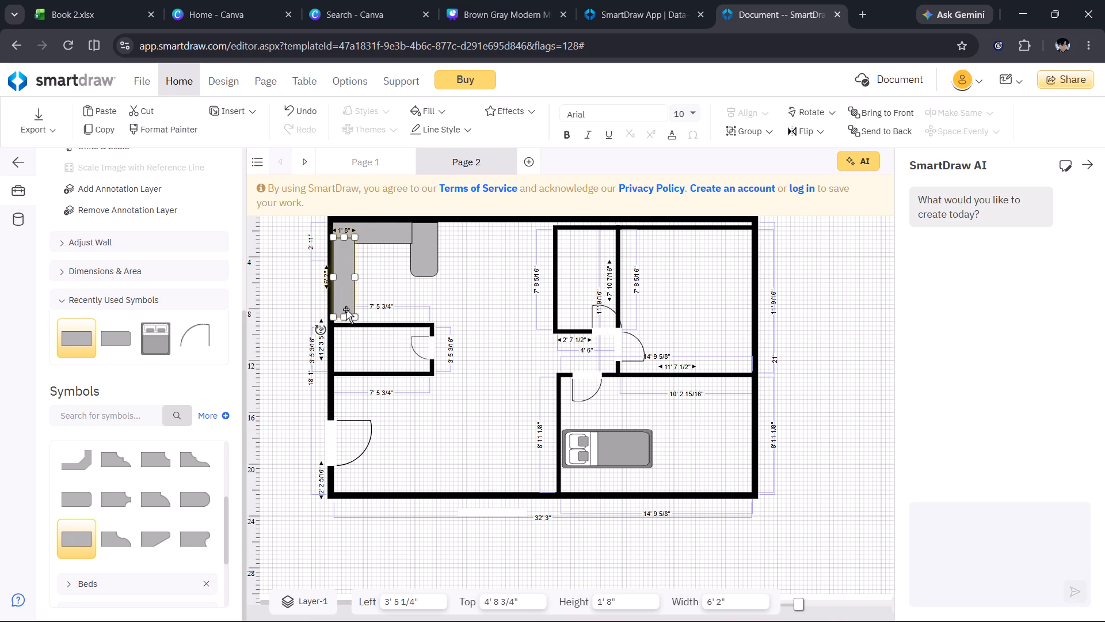
# Resize the left-wall counter to about 6' by 2' 3 3/4" so it fits between the top counter and the small room.
pyautogui.click(342, 319)
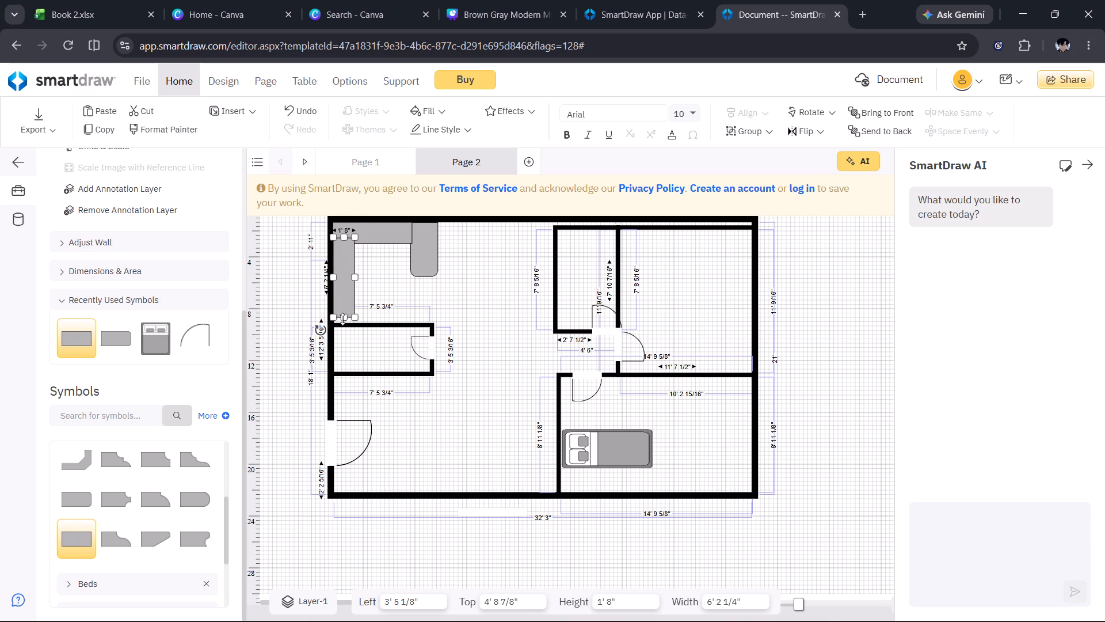
pyautogui.click(344, 321)
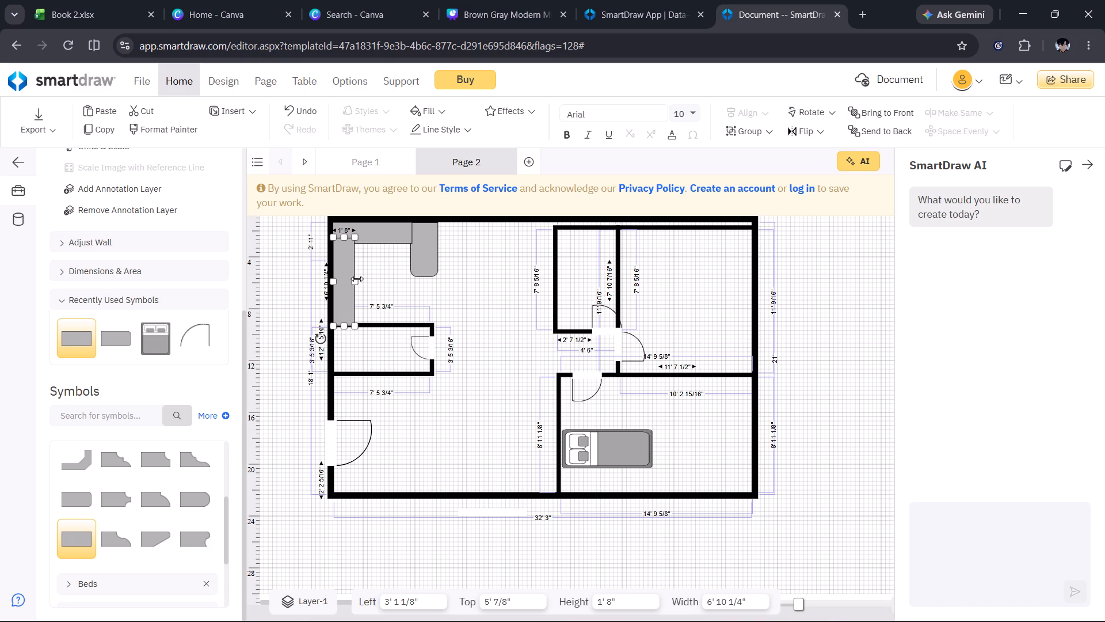
pyautogui.moveTo(354, 282); pyautogui.dragTo(363, 281)
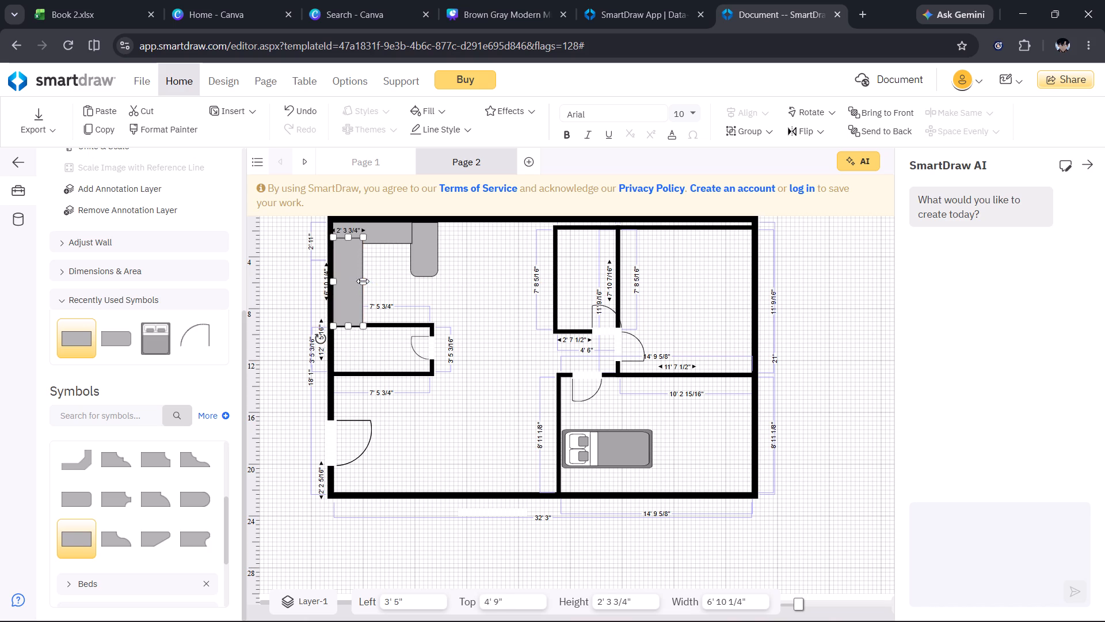
pyautogui.click(349, 327)
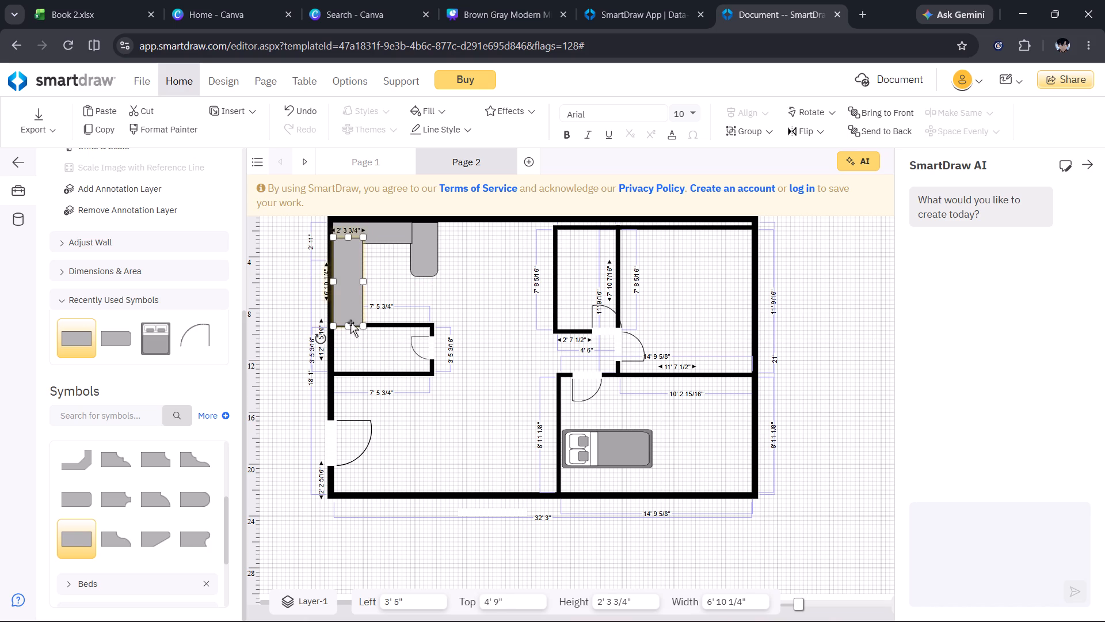
pyautogui.click(349, 328)
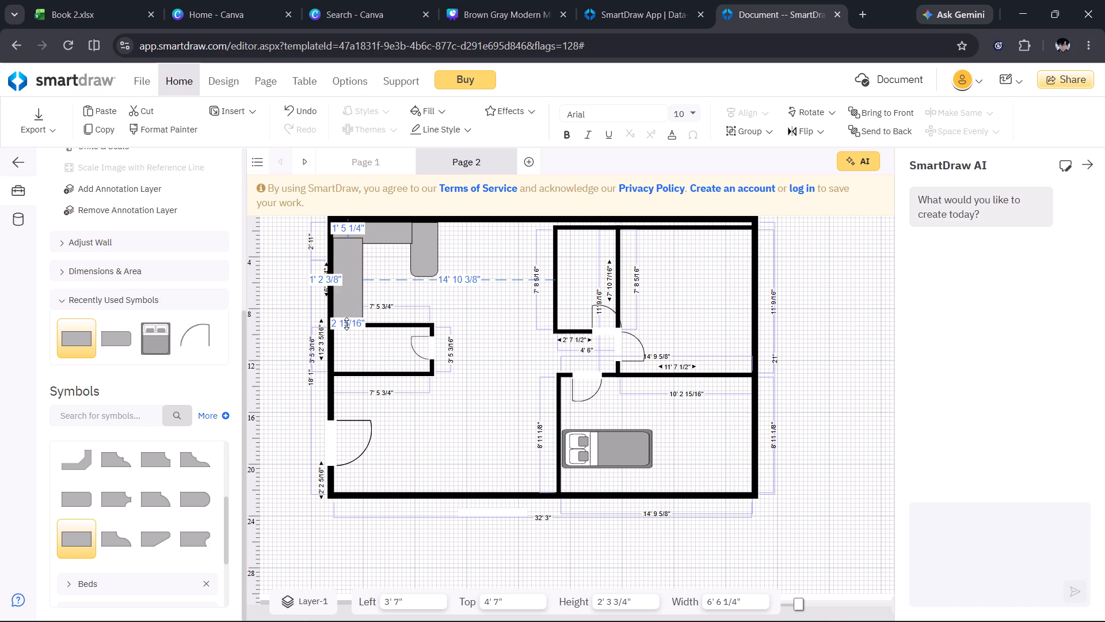
pyautogui.click(505, 321)
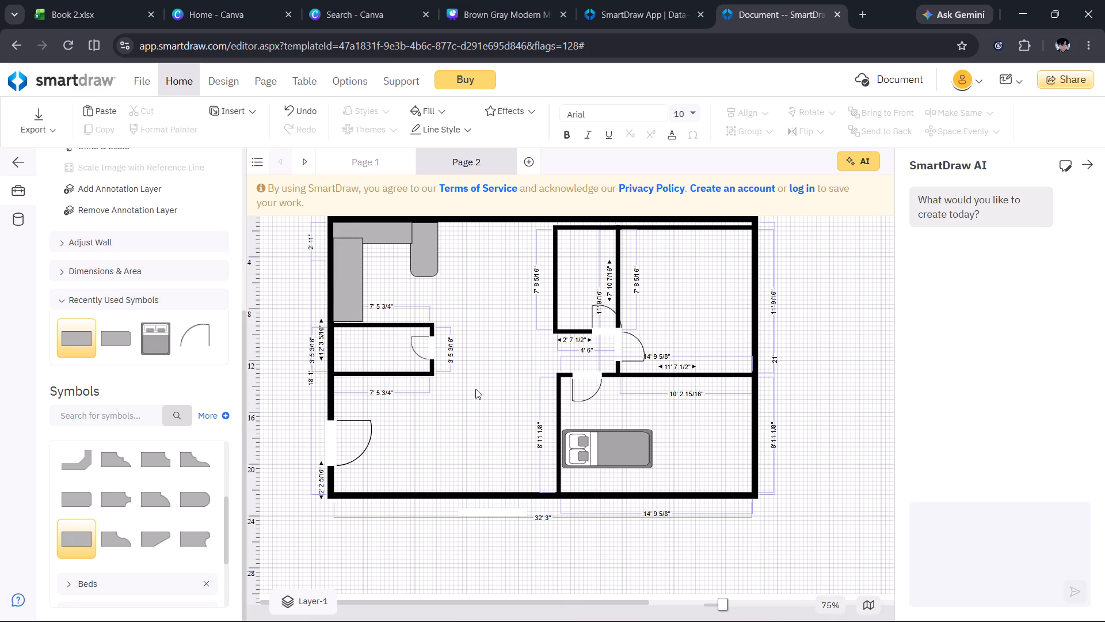
pyautogui.click(349, 239)
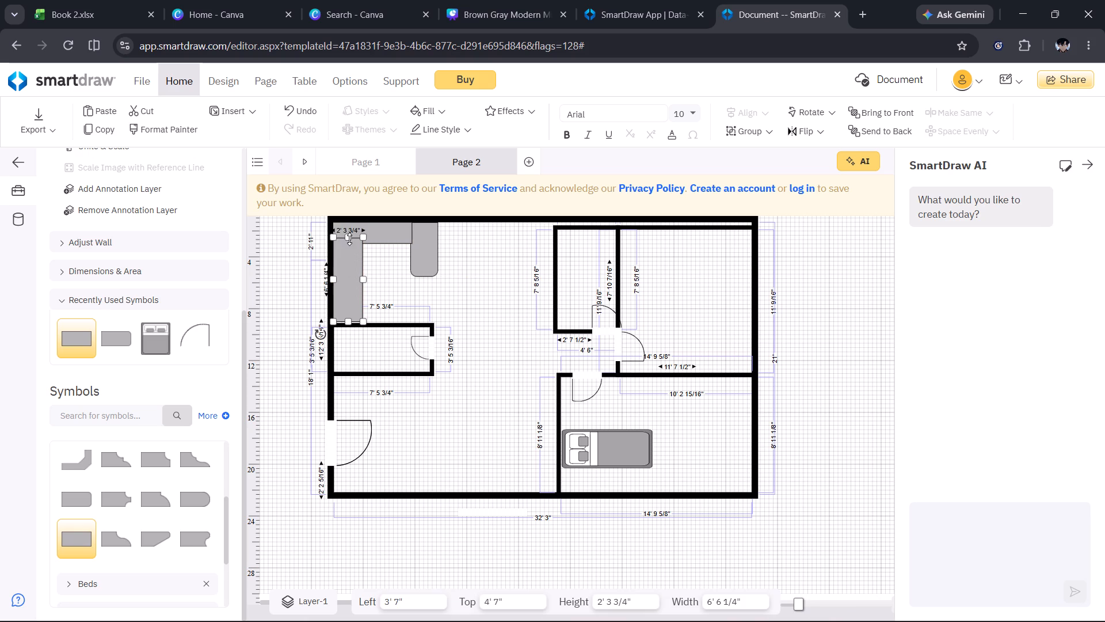
pyautogui.click(348, 240)
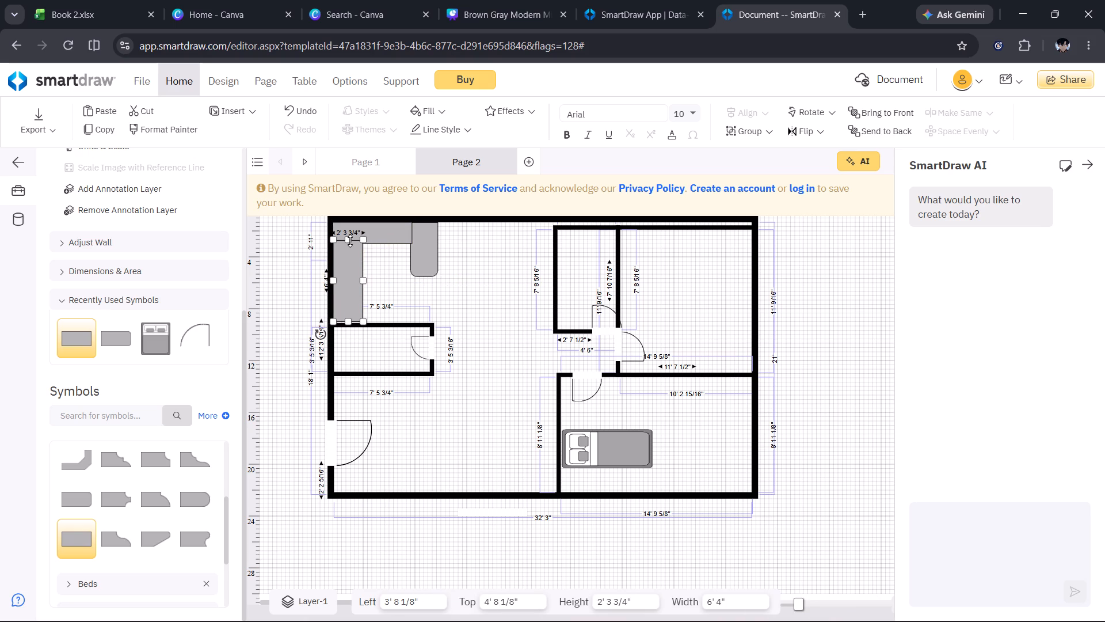
pyautogui.click(350, 242)
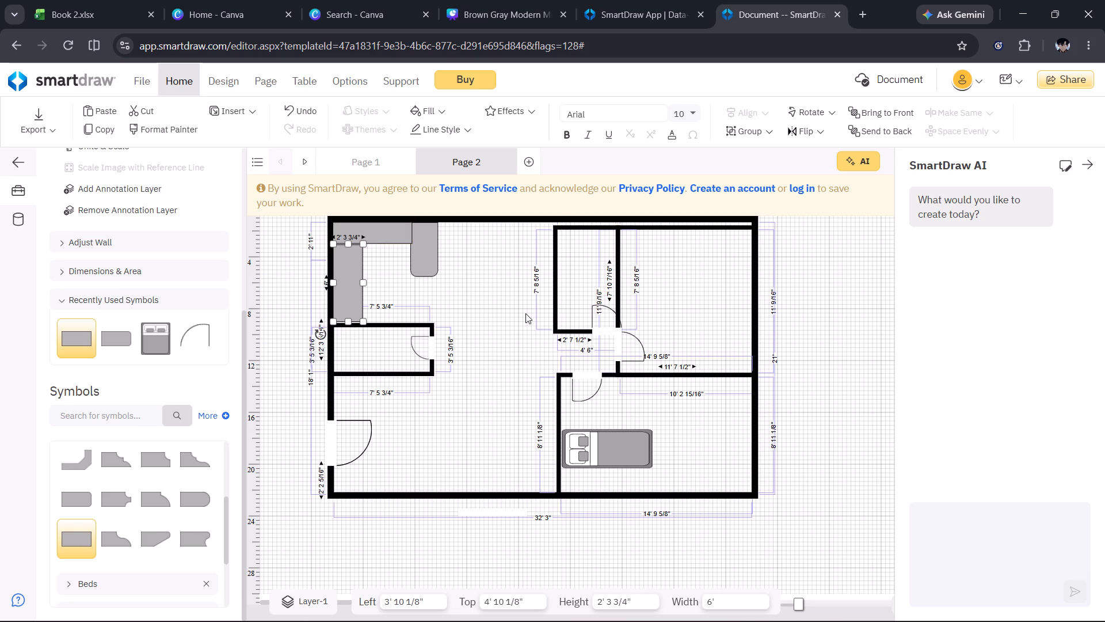
# Shorten the horizontal counter along the top wall to 6' so it ends at the upright counter.
pyautogui.click(412, 233)
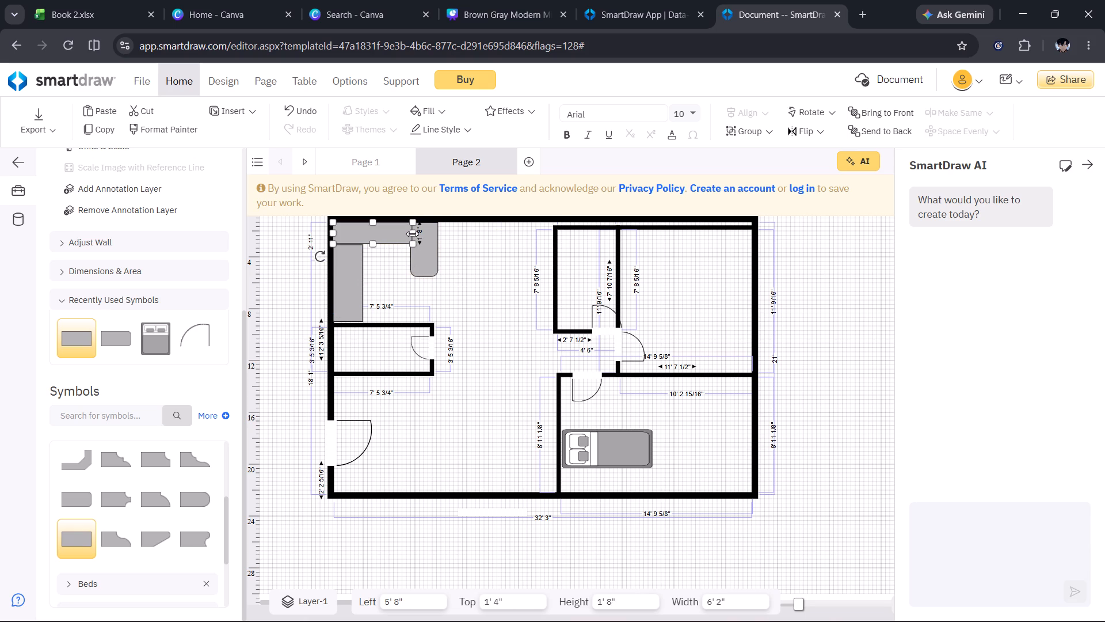
pyautogui.click(411, 233)
# Copy the bed from the lower-right room and paste it into the upper-right room, allowing clipboard access.
pyautogui.click(624, 438)
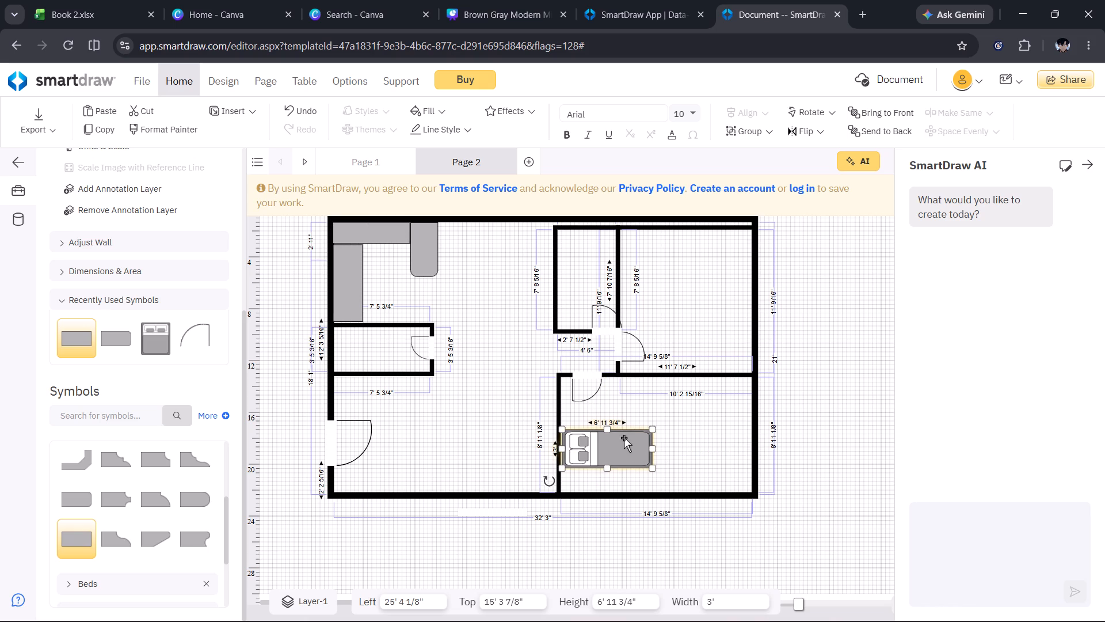
pyautogui.rightClick(624, 438)
pyautogui.click(679, 119)
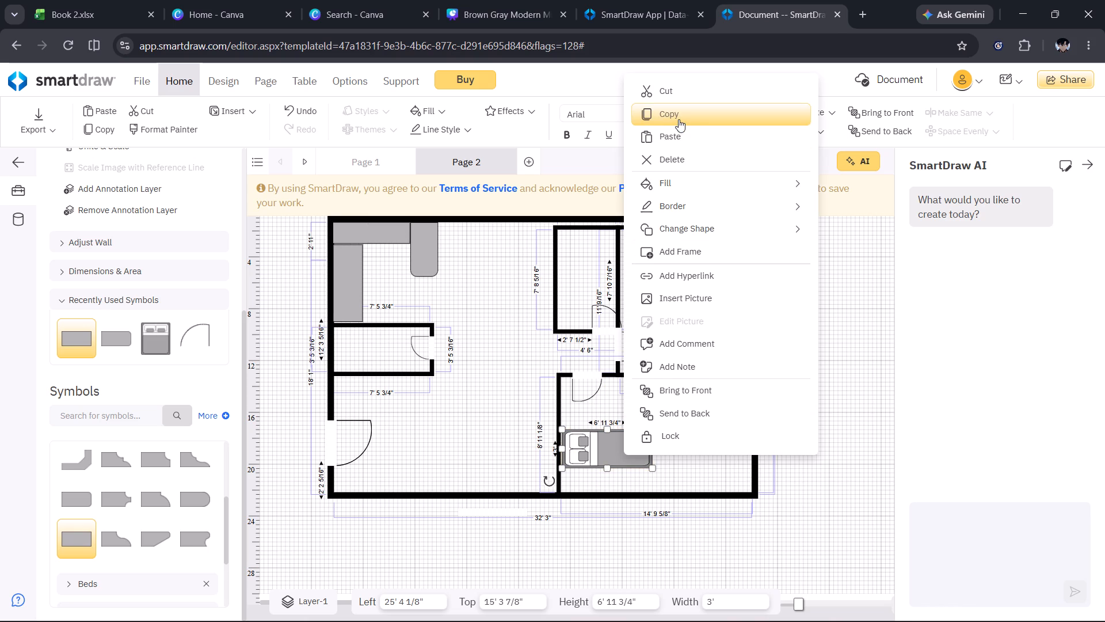
pyautogui.rightClick(680, 274)
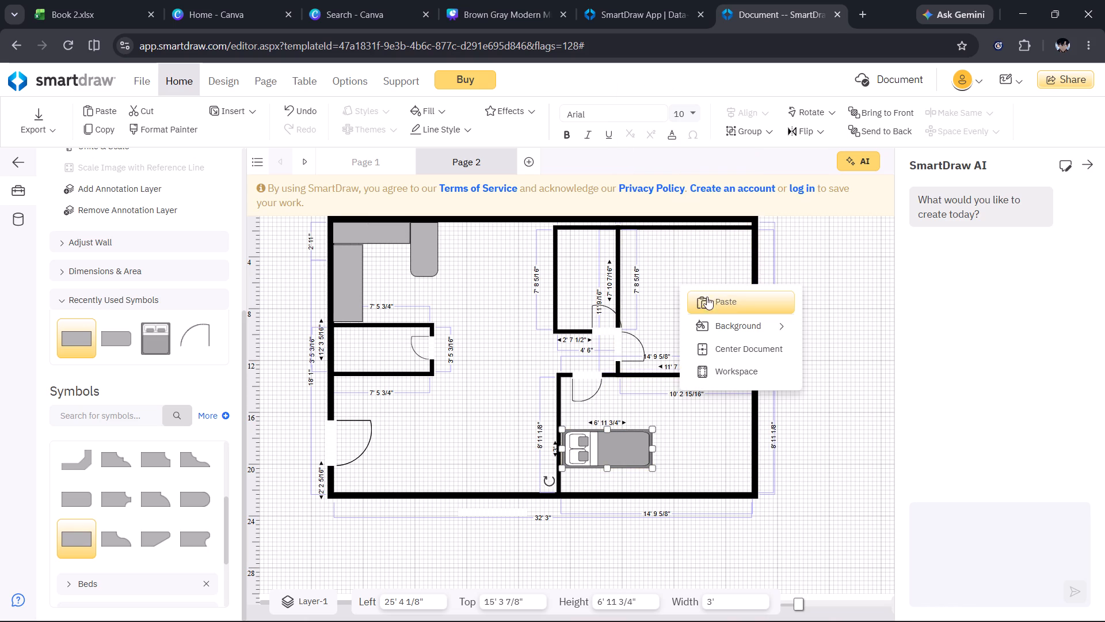
pyautogui.click(714, 297)
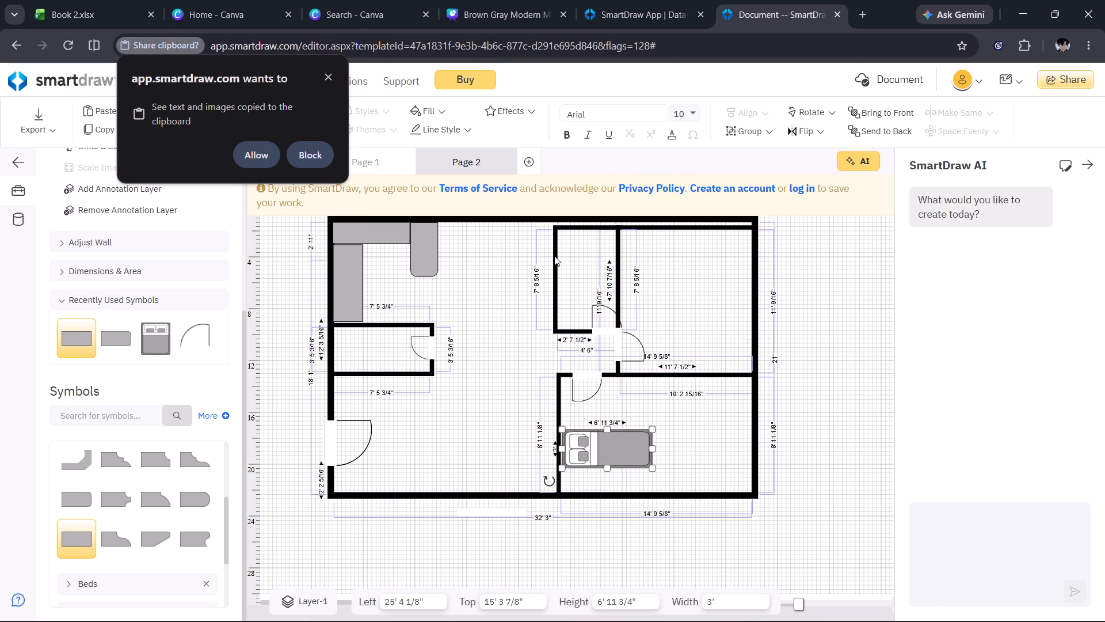
pyautogui.click(261, 154)
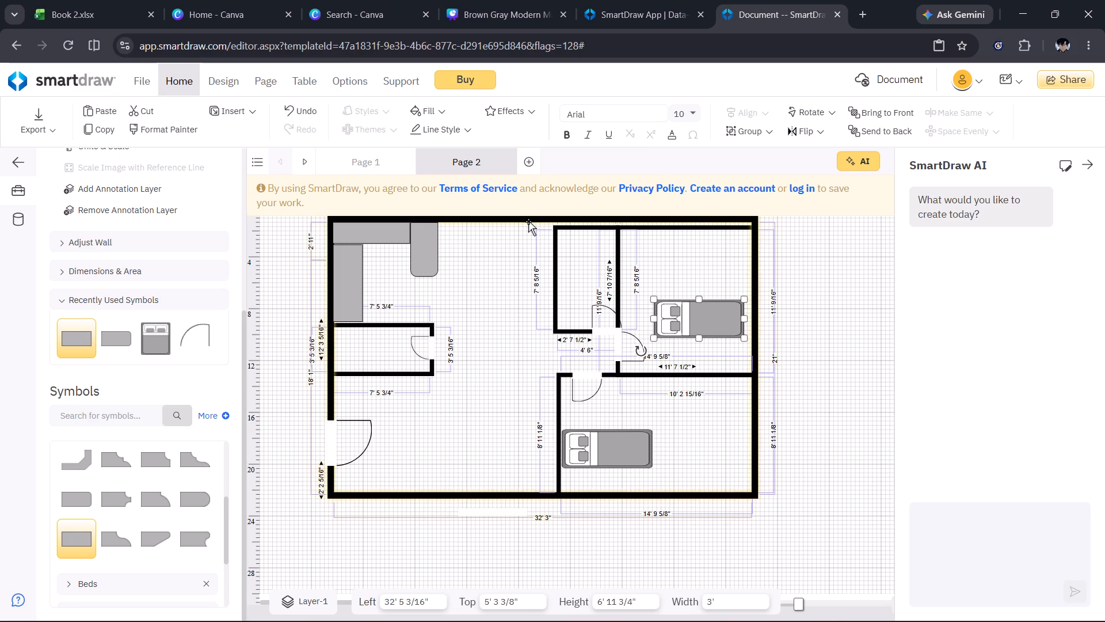
# Rotate the copied bed in the upper-right room half a turn so its pillows face the exterior right wall.
pyautogui.click(693, 312)
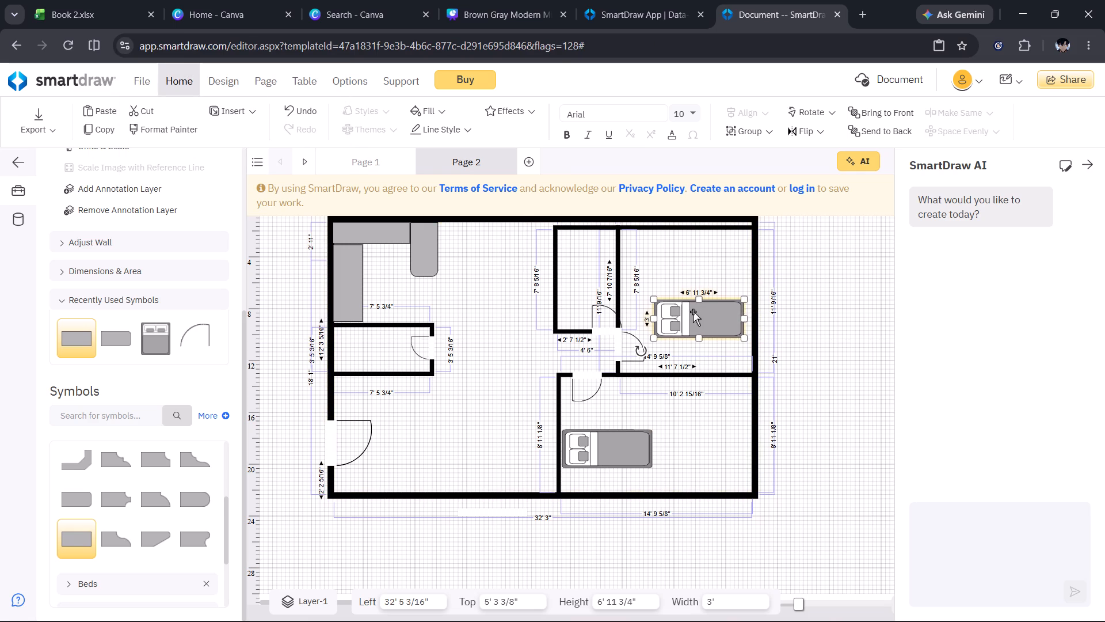
pyautogui.moveTo(642, 355); pyautogui.dragTo(634, 351)
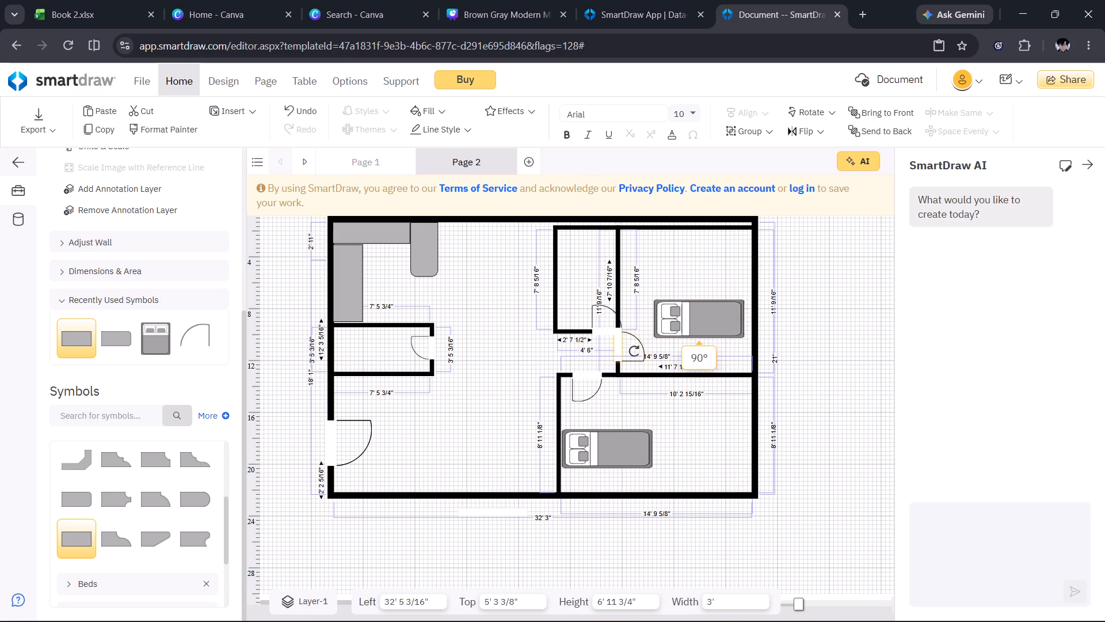
pyautogui.moveTo(634, 351); pyautogui.dragTo(647, 259)
pyautogui.moveTo(653, 268); pyautogui.dragTo(763, 283)
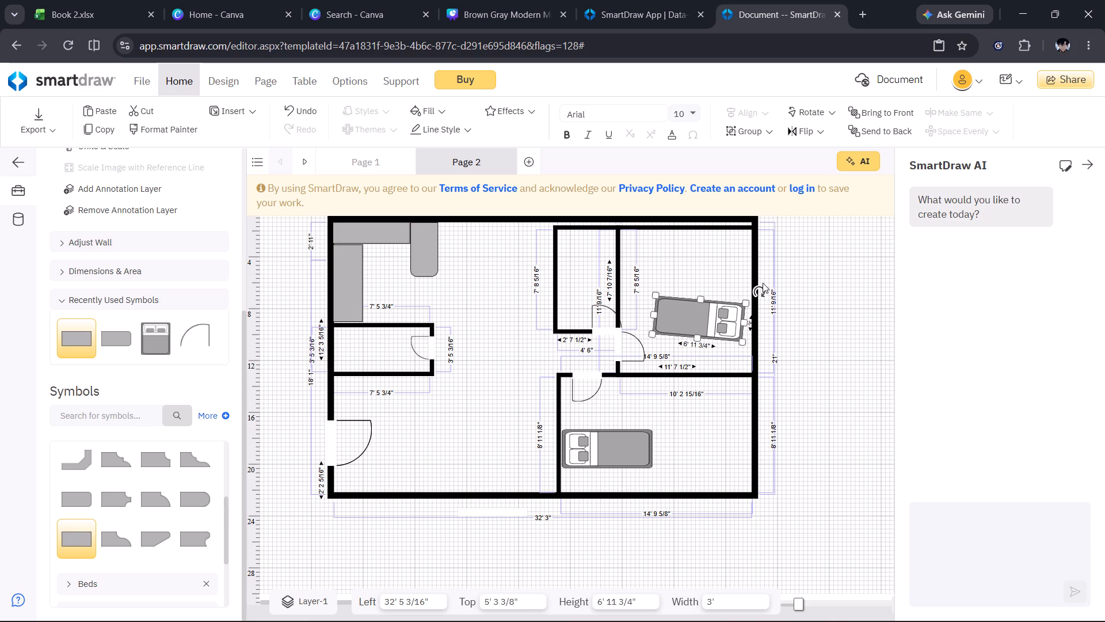
pyautogui.moveTo(756, 291); pyautogui.dragTo(747, 287)
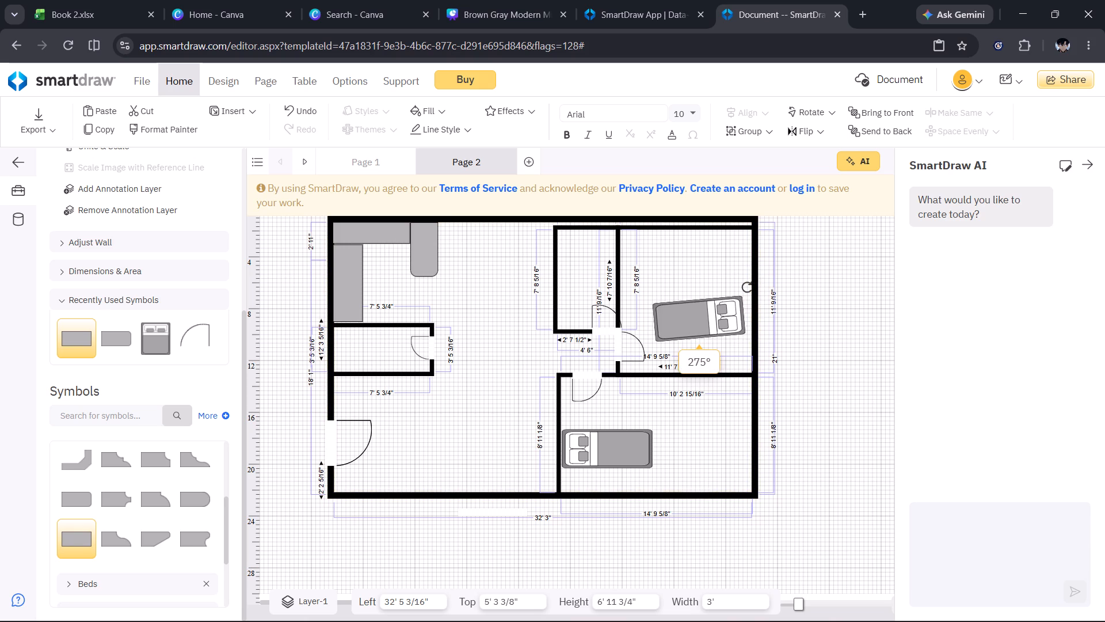
pyautogui.moveTo(747, 287); pyautogui.dragTo(749, 290)
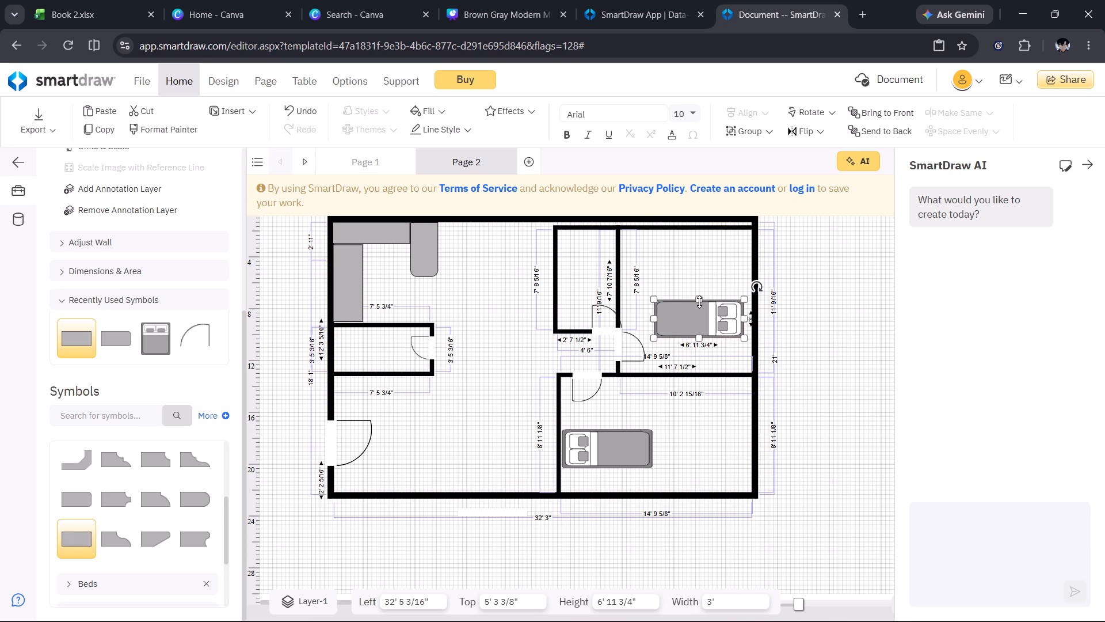
# Enlarge the upper-right room's bed to about 6' 9 5/16" by 5' 3 3/4" and move it up against the exterior right wall.
pyautogui.moveTo(699, 302); pyautogui.dragTo(694, 275)
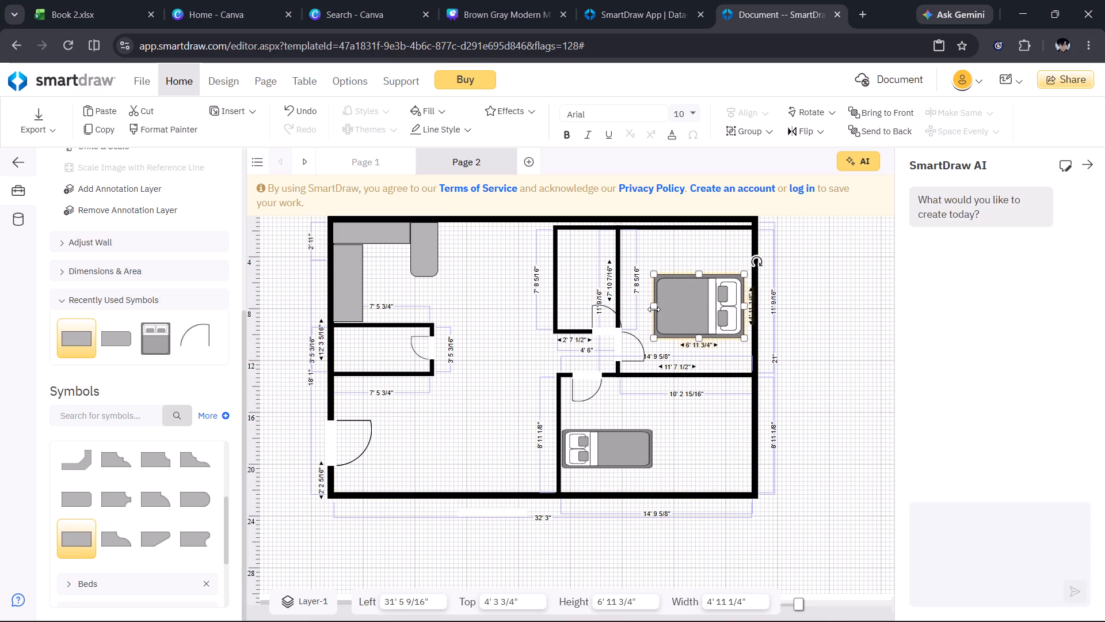
pyautogui.moveTo(654, 308); pyautogui.dragTo(664, 308)
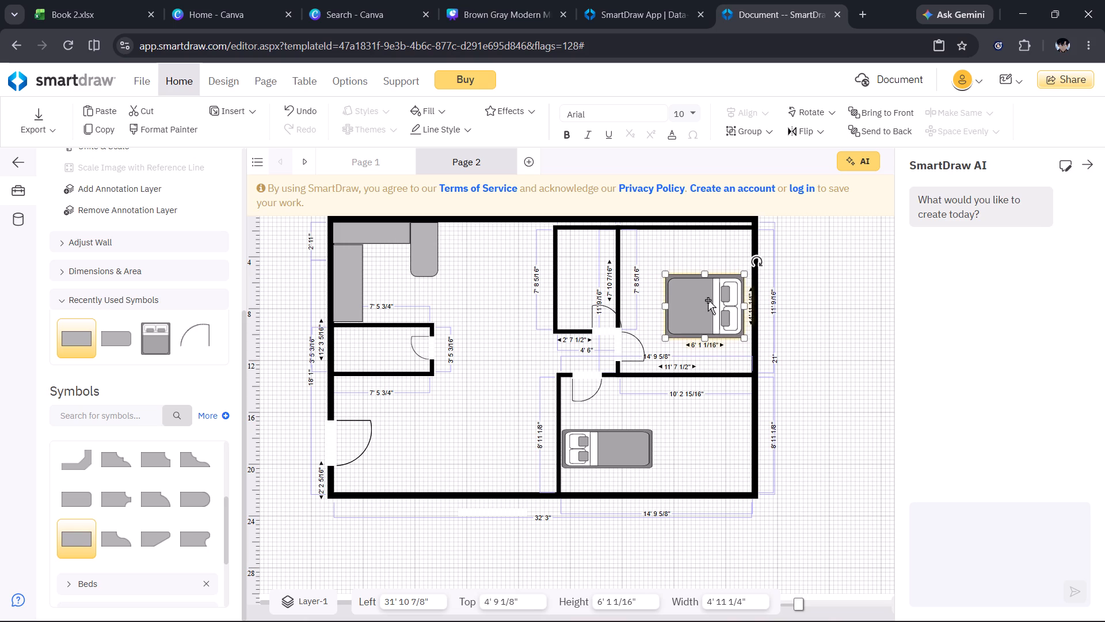
pyautogui.moveTo(706, 305); pyautogui.dragTo(709, 279)
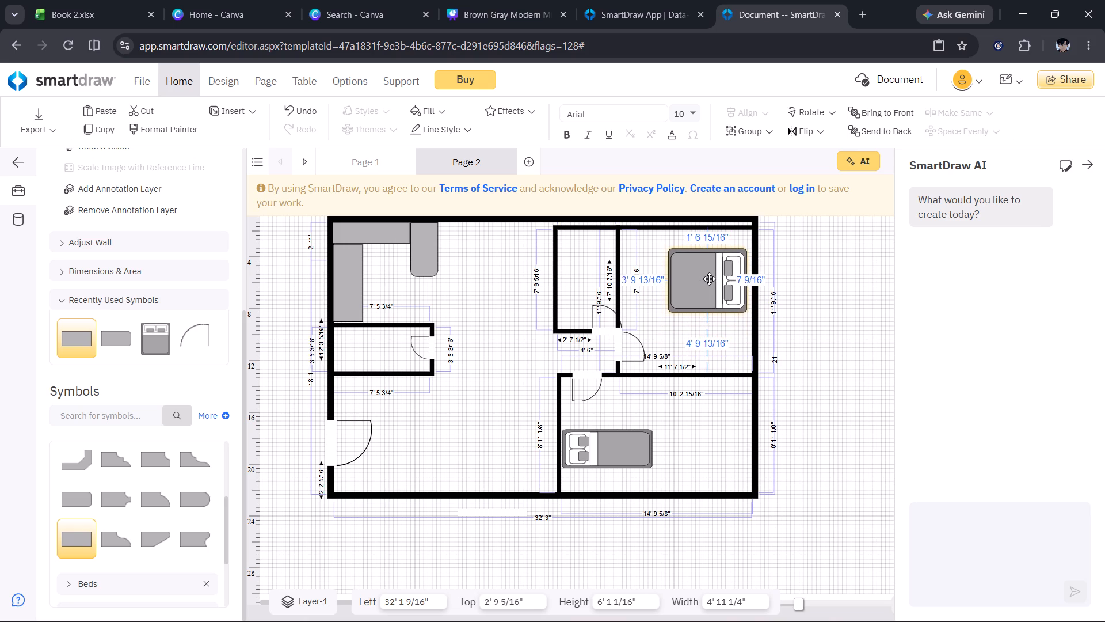
pyautogui.moveTo(709, 279); pyautogui.dragTo(711, 279)
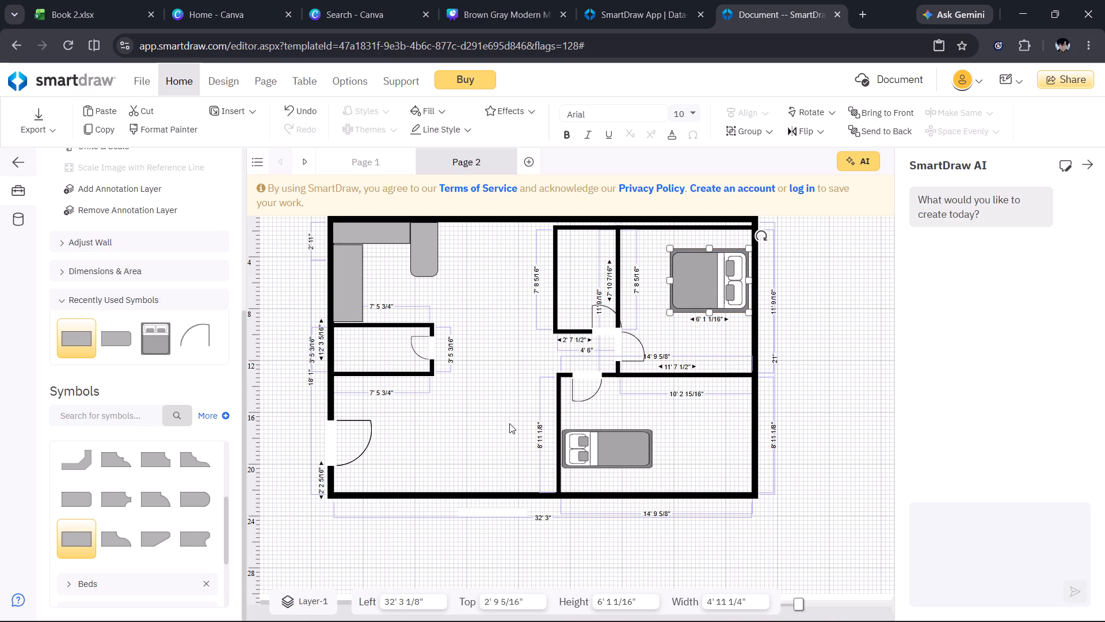
pyautogui.moveTo(667, 315); pyautogui.dragTo(651, 331)
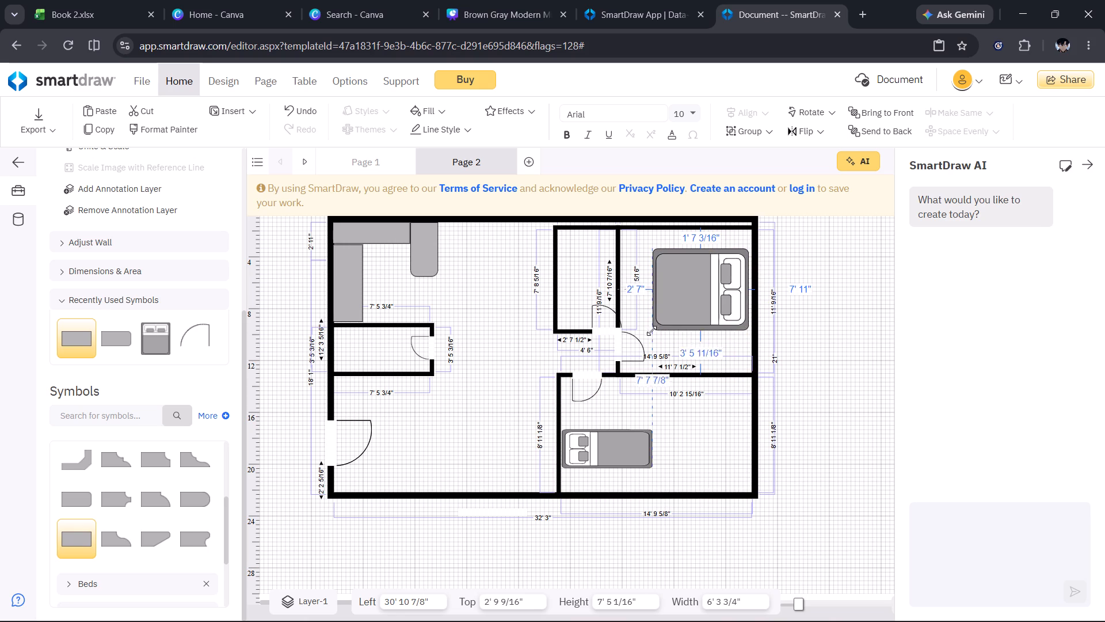
pyautogui.moveTo(651, 331); pyautogui.dragTo(660, 317)
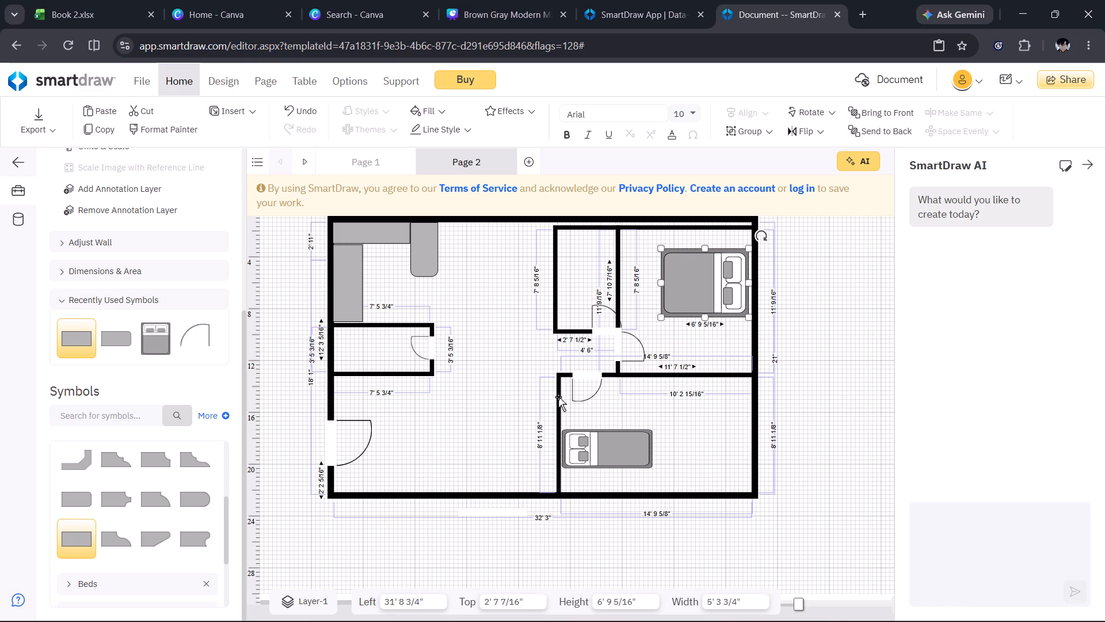
# Add a Residential Toilet - 2 symbol to the narrow room beside the upper-right bedroom.
pyautogui.scroll(-2, 192, 523)
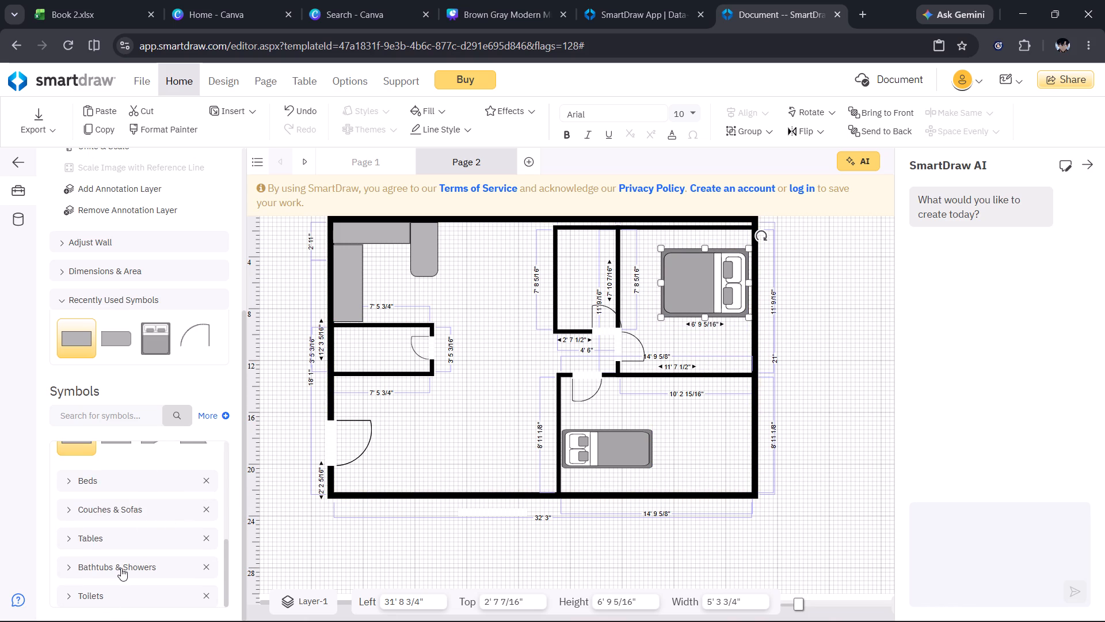
pyautogui.click(118, 598)
pyautogui.moveTo(74, 600); pyautogui.dragTo(65, 595)
pyautogui.click(65, 595)
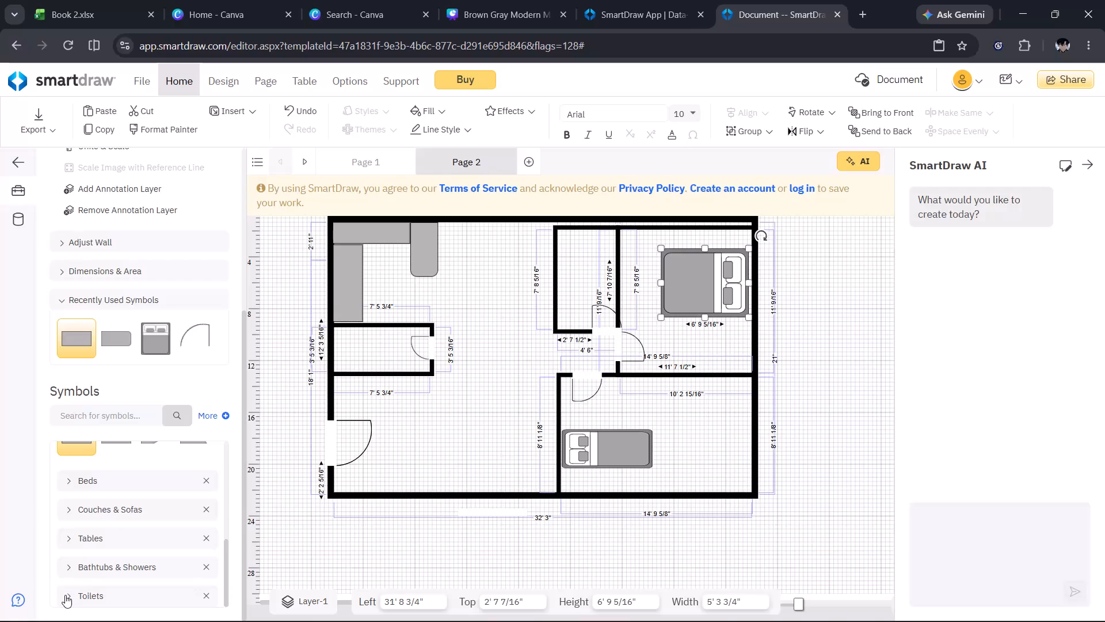
pyautogui.click(65, 595)
pyautogui.scroll(-2, 65, 595)
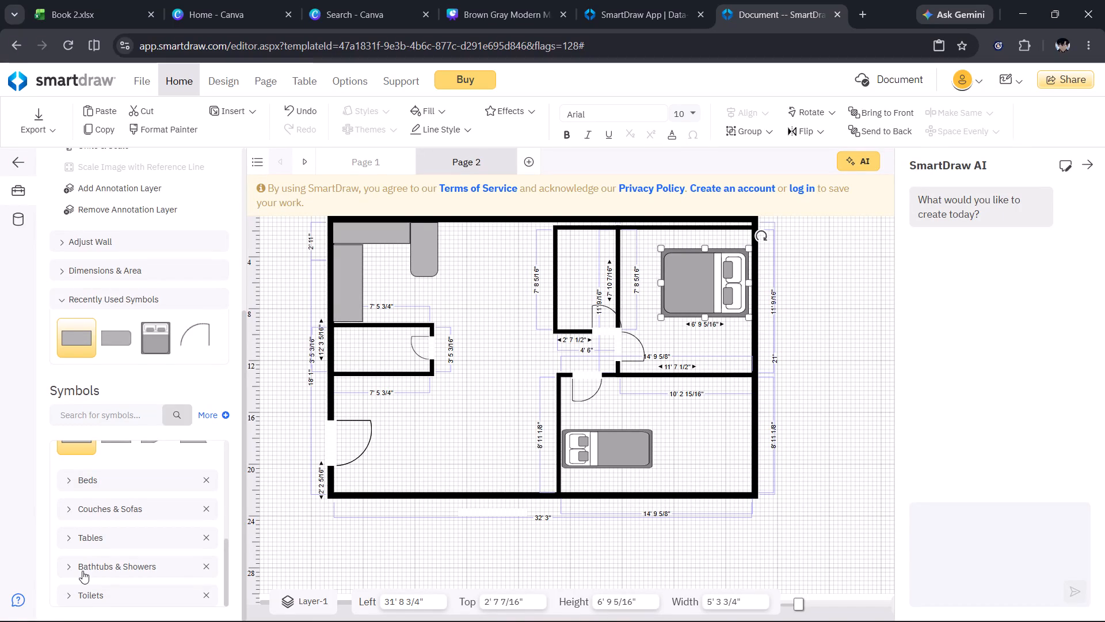
pyautogui.scroll(-1, 82, 571)
pyautogui.click(66, 598)
pyautogui.scroll(-1, 66, 598)
pyautogui.scroll(-1, 110, 538)
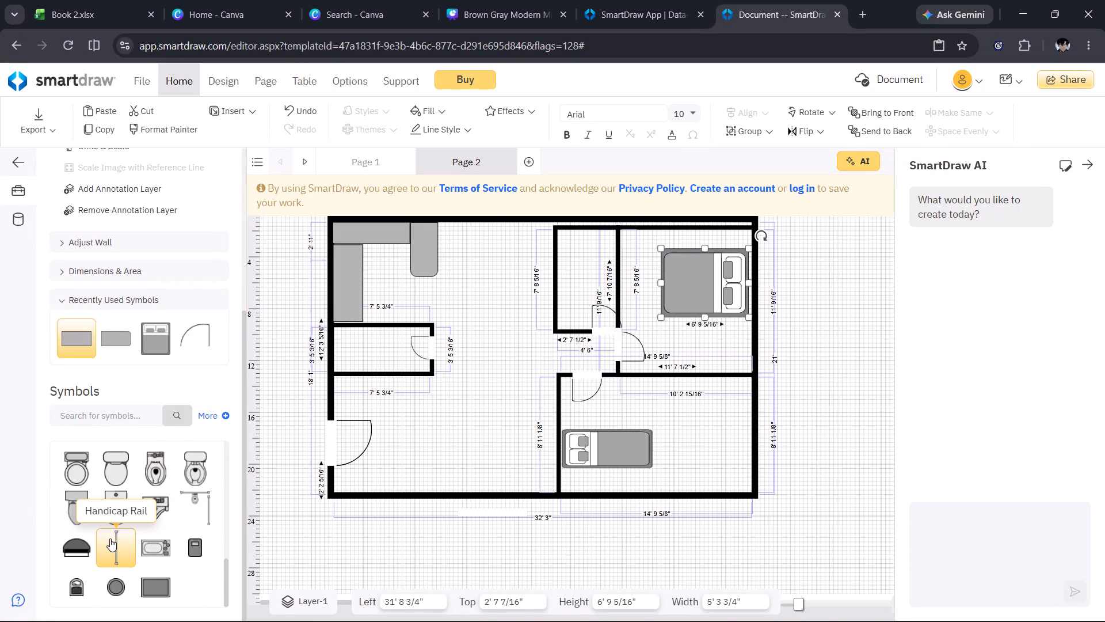
pyautogui.scroll(-2, 110, 538)
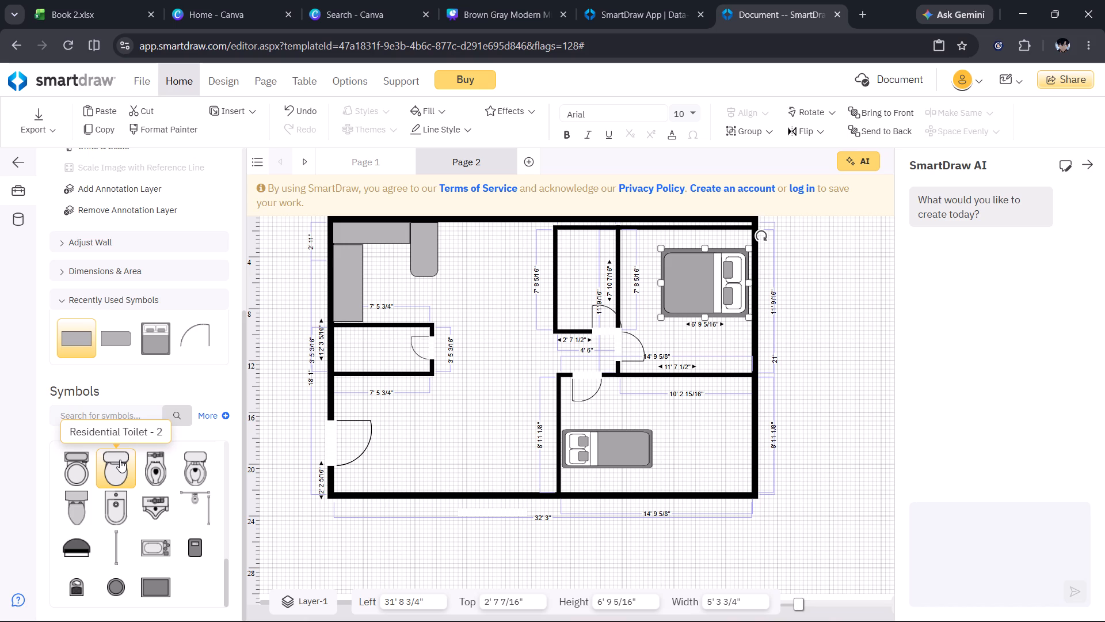
pyautogui.moveTo(120, 460); pyautogui.dragTo(606, 263)
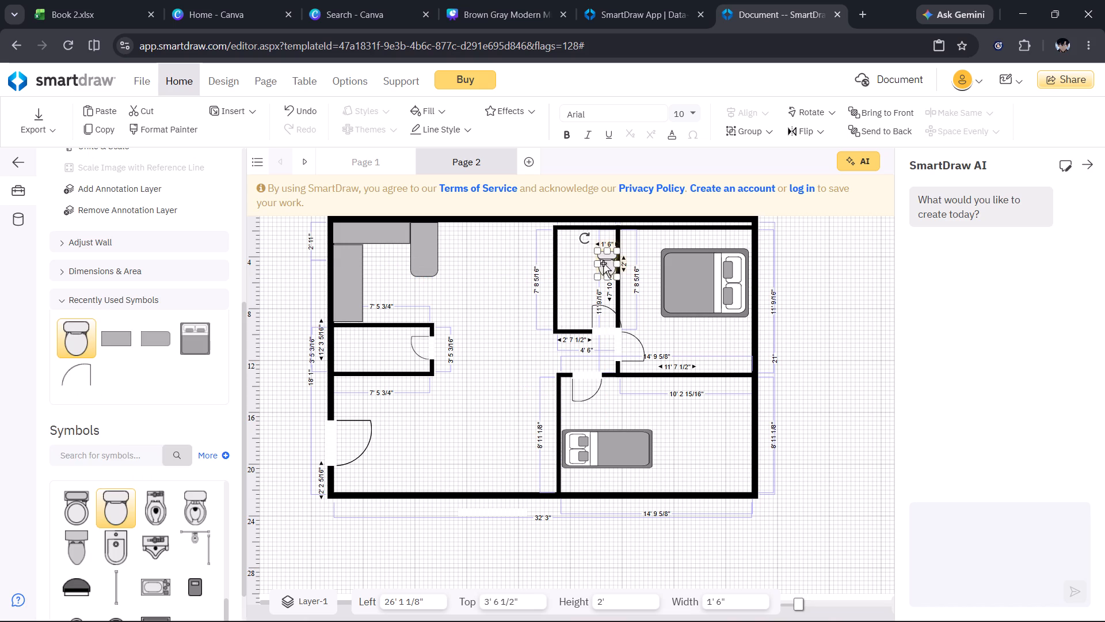
# Move the toilet to about Left 24' 6" and Top 2' 8", near the middle of the narrow room's top wall.
pyautogui.moveTo(604, 265); pyautogui.dragTo(591, 262)
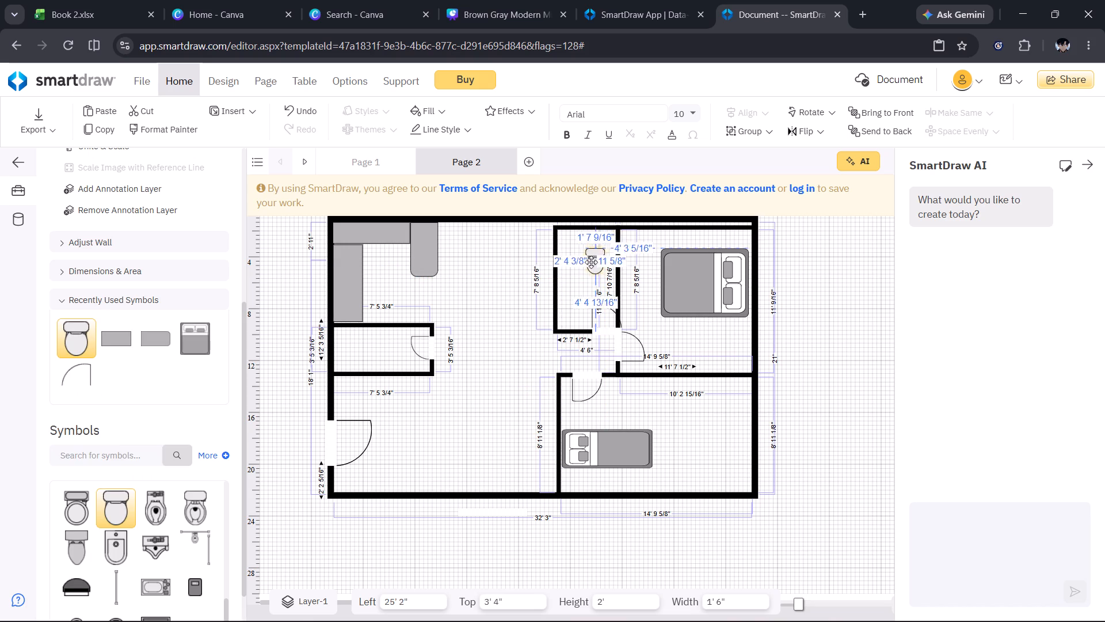
pyautogui.moveTo(591, 262); pyautogui.dragTo(585, 256)
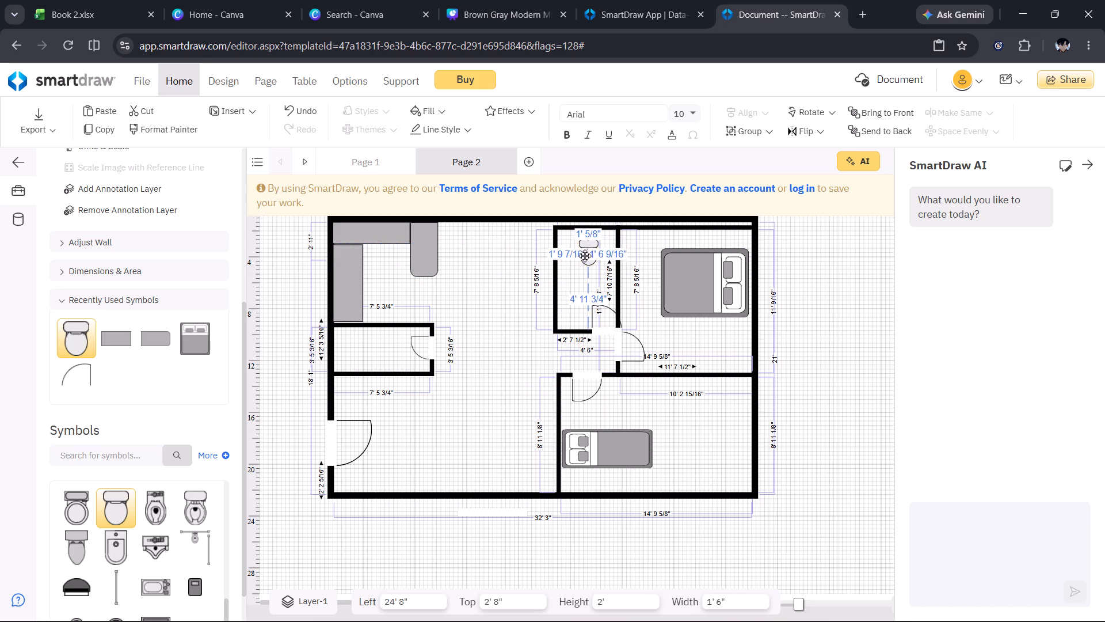
pyautogui.moveTo(585, 256); pyautogui.dragTo(584, 254)
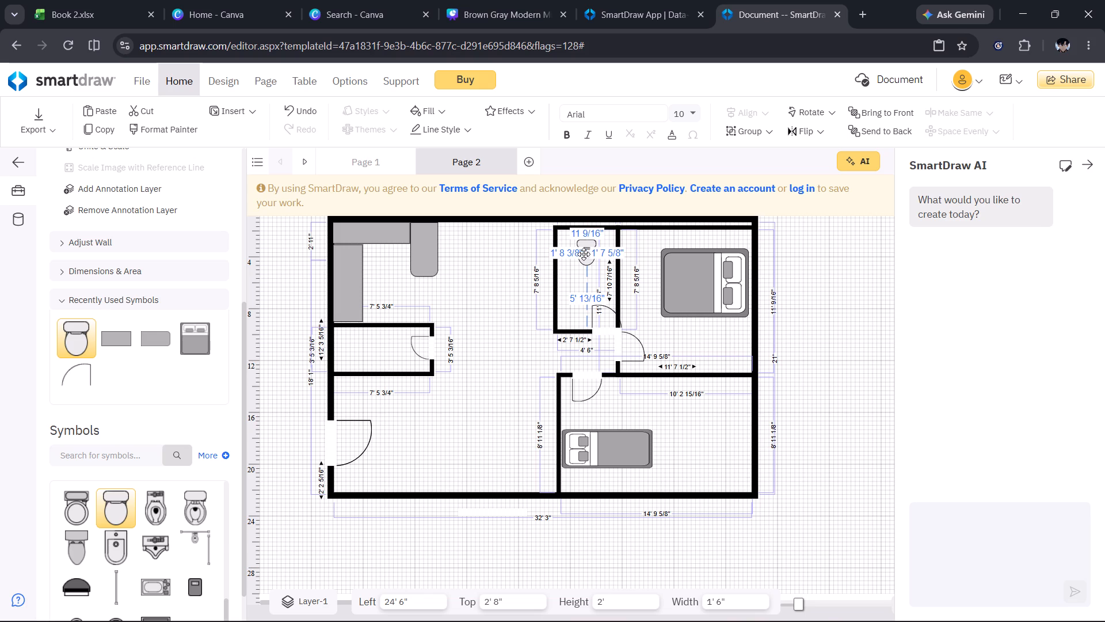
pyautogui.moveTo(584, 254); pyautogui.dragTo(585, 255)
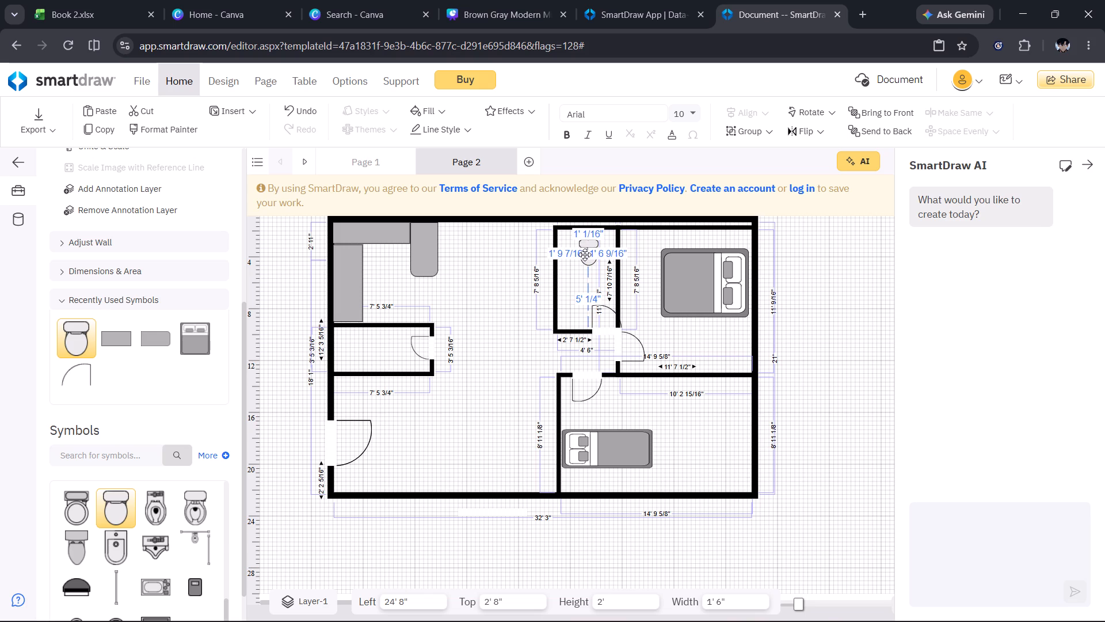
pyautogui.moveTo(585, 255); pyautogui.dragTo(584, 255)
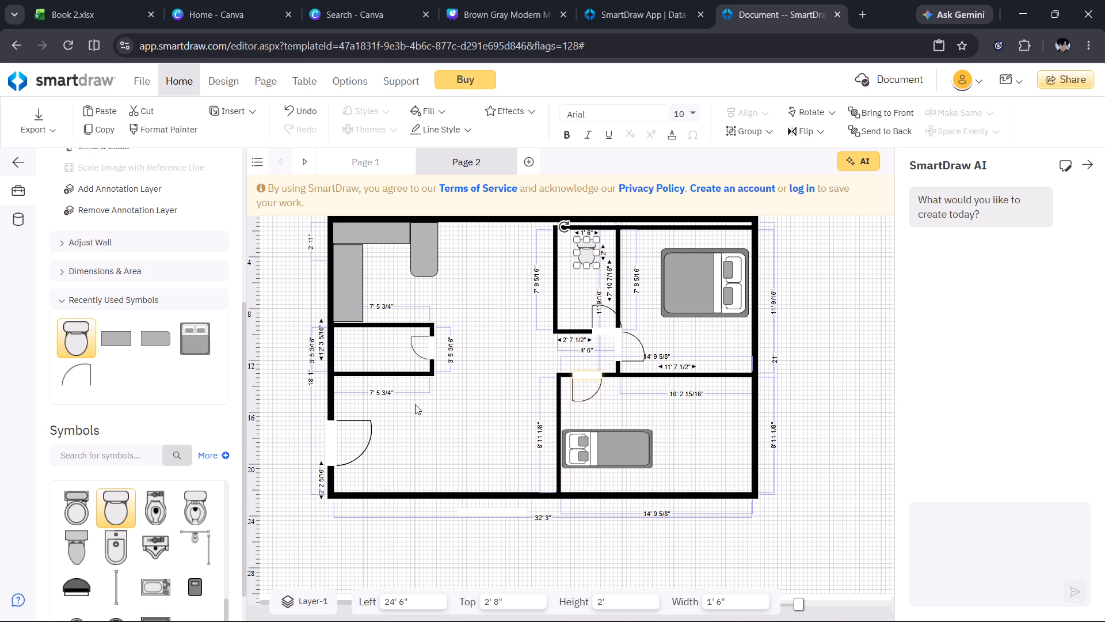
# Add a rectangular room outline, 20' by 15', over the rooms at the plan's lower-right corner.
pyautogui.scroll(3, 151, 488)
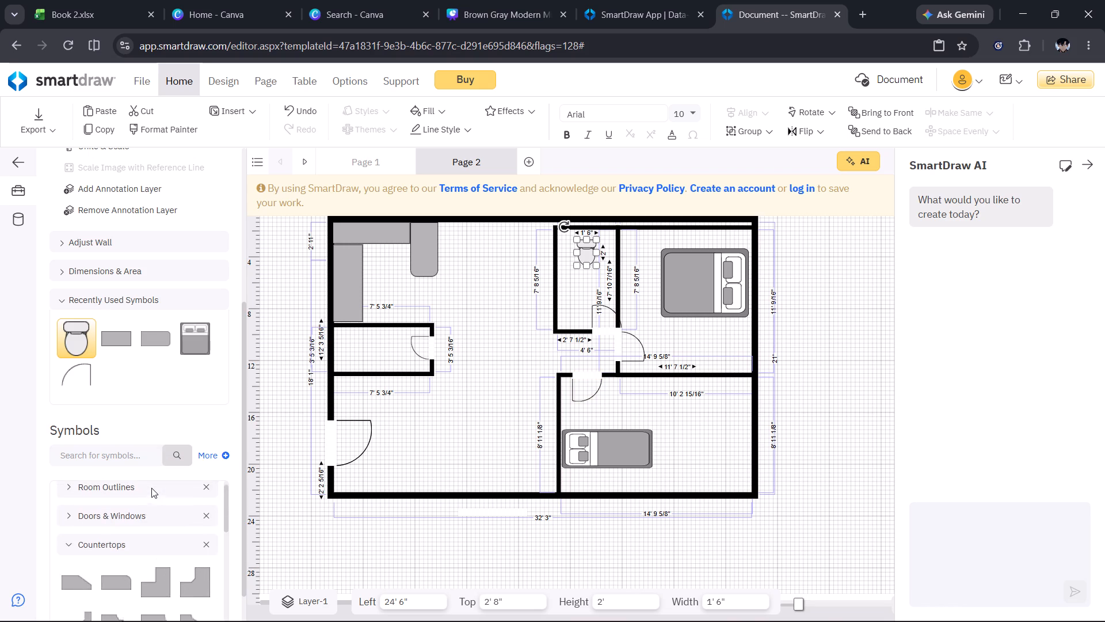
pyautogui.scroll(2, 151, 488)
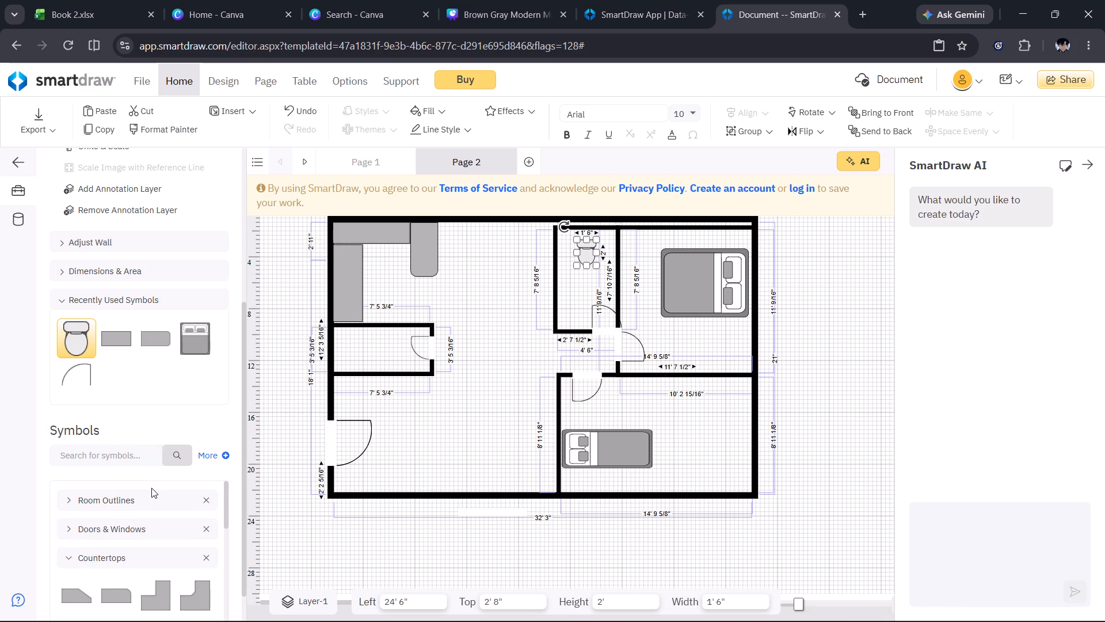
pyautogui.scroll(4, 124, 423)
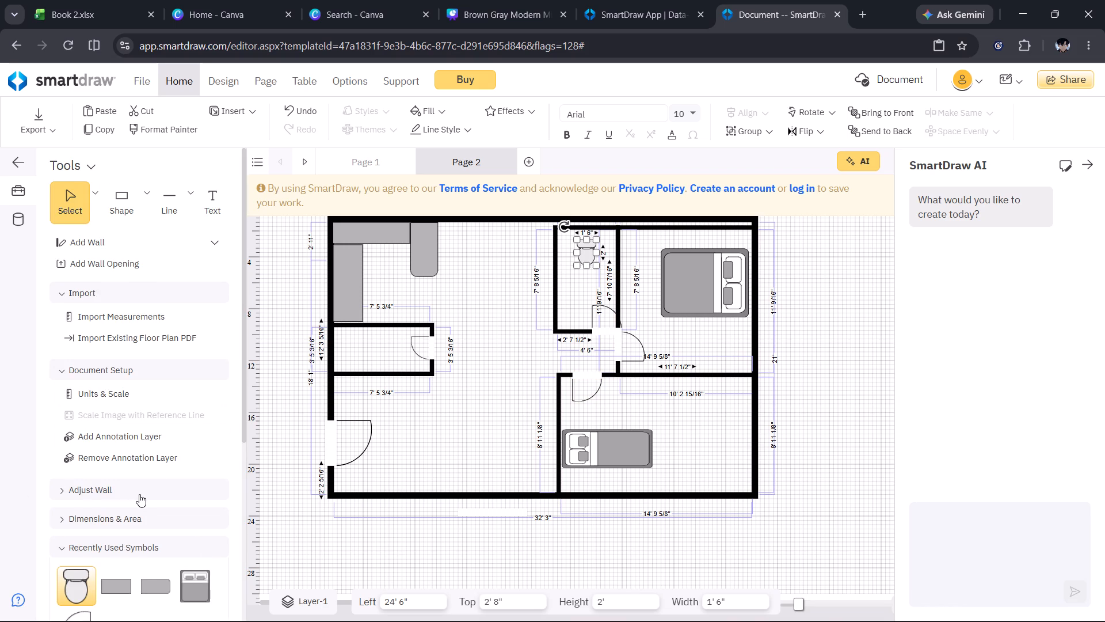
pyautogui.click(128, 481)
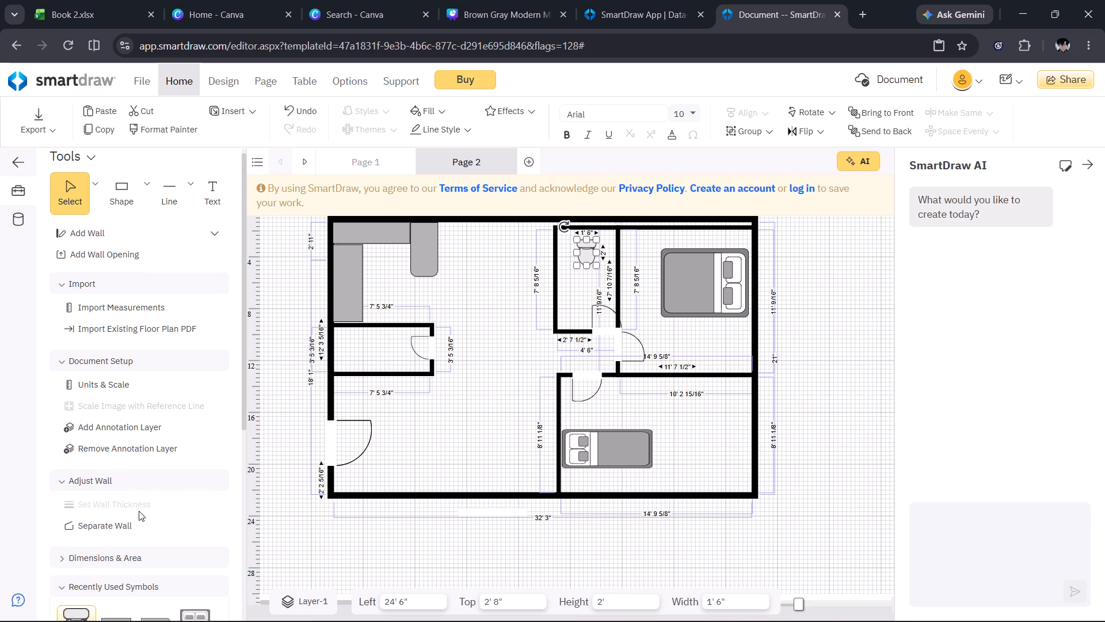
pyautogui.scroll(-2, 139, 511)
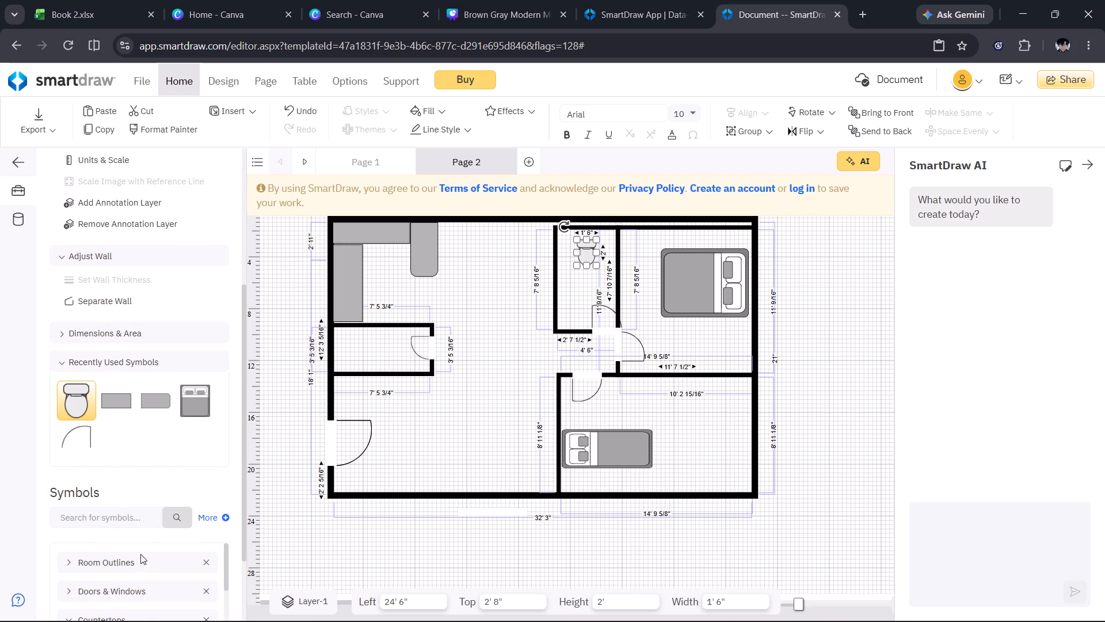
pyautogui.scroll(-1, 124, 562)
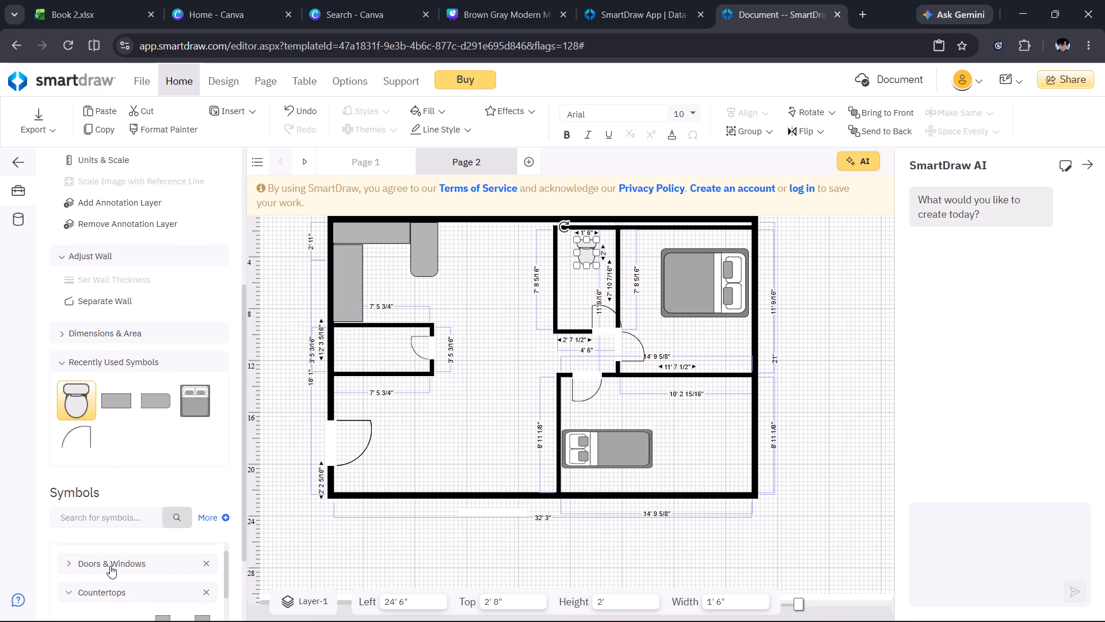
pyautogui.rightClick(110, 566)
pyautogui.scroll(1, 110, 566)
pyautogui.click(85, 559)
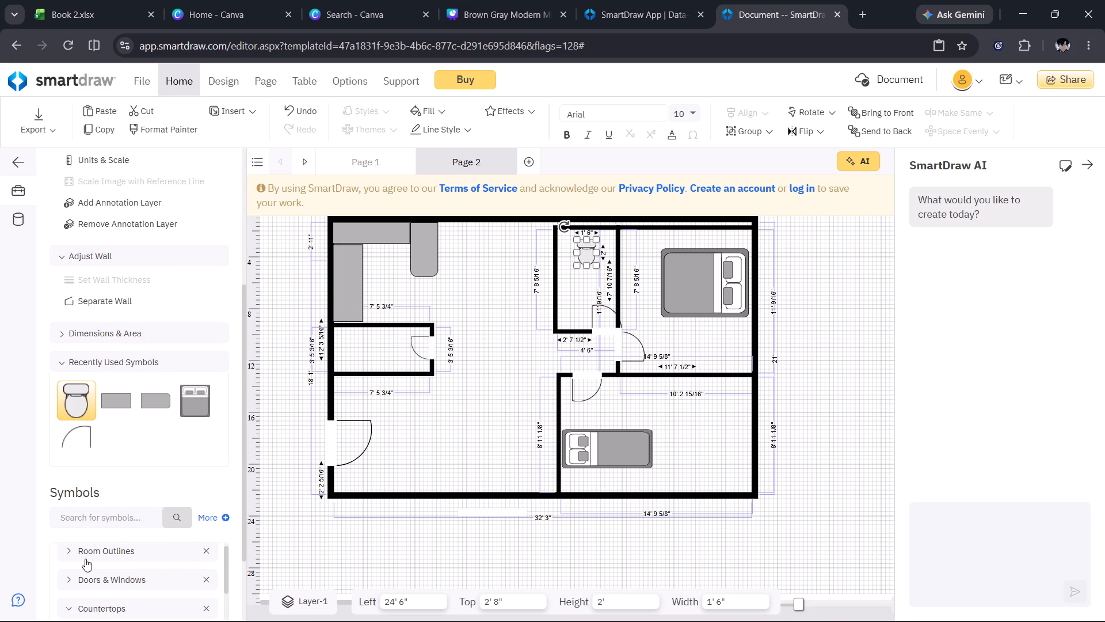
pyautogui.scroll(-1, 129, 512)
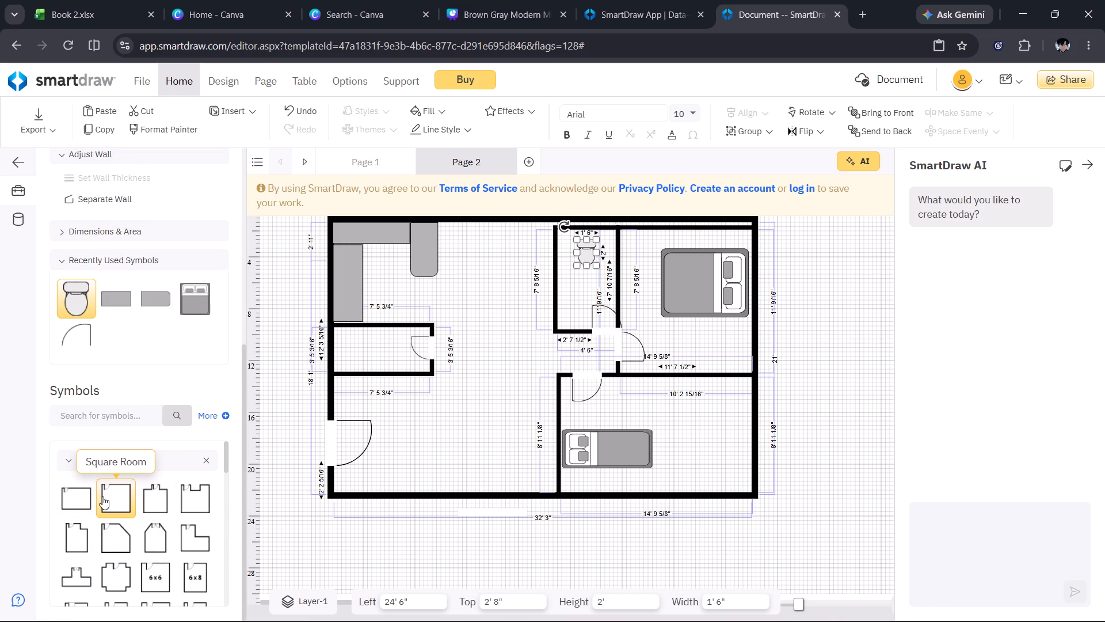
pyautogui.moveTo(82, 498); pyautogui.dragTo(632, 407)
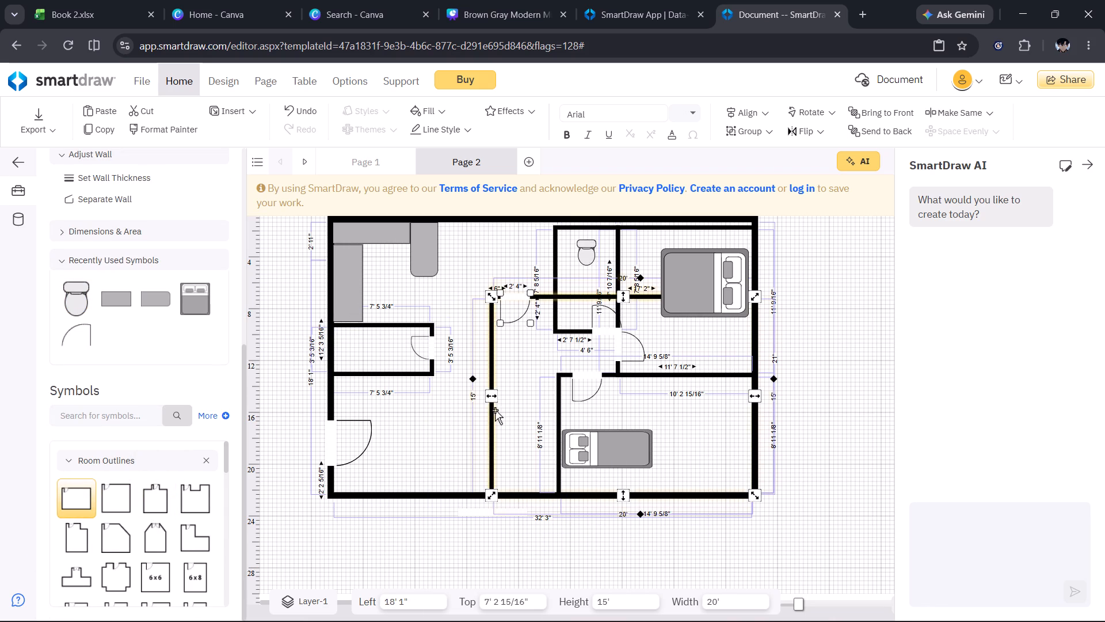
# Shrink the new room outline in the lower-right bedroom to about 2' 2 9/16" wide by 6' 1 5/16" high, below the bedroom's top wall.
pyautogui.moveTo(493, 395); pyautogui.dragTo(506, 395)
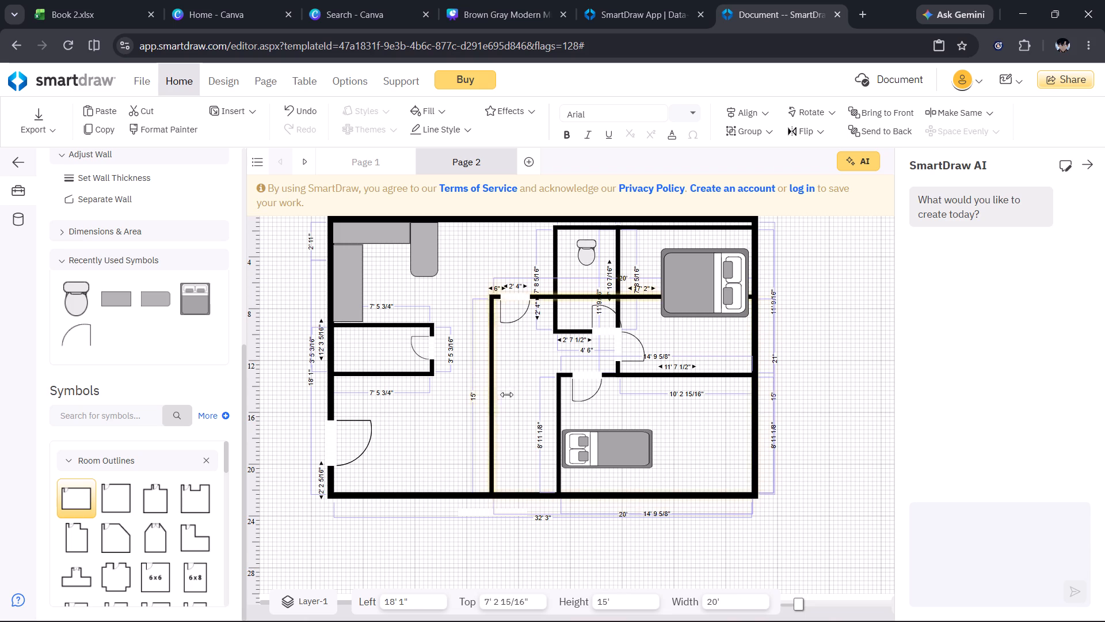
pyautogui.moveTo(506, 395); pyautogui.dragTo(670, 392)
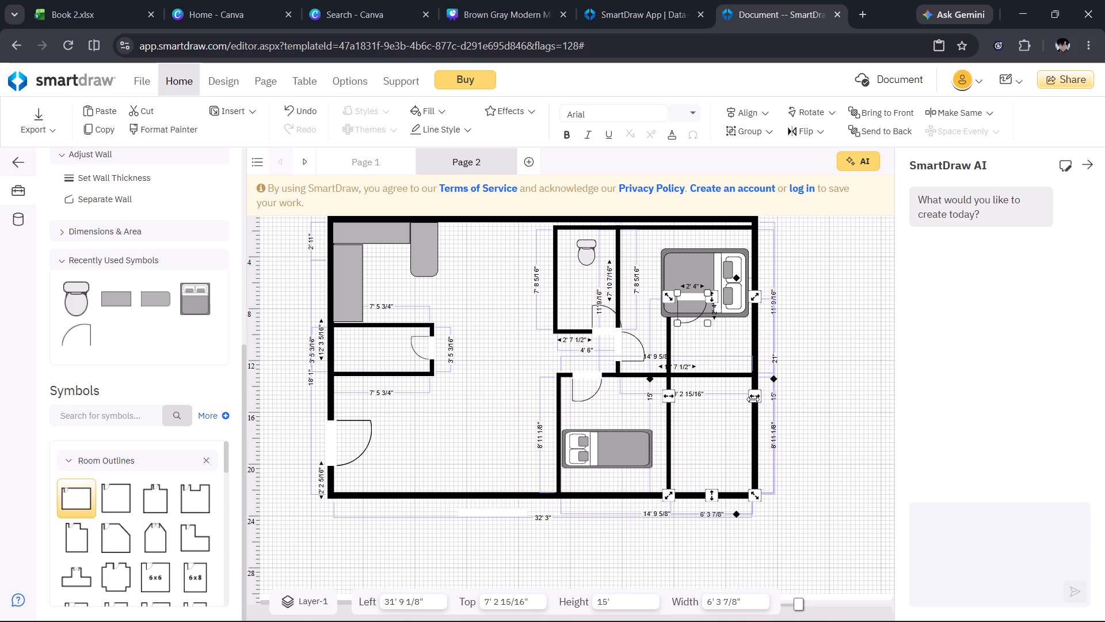
pyautogui.moveTo(753, 399); pyautogui.dragTo(728, 401)
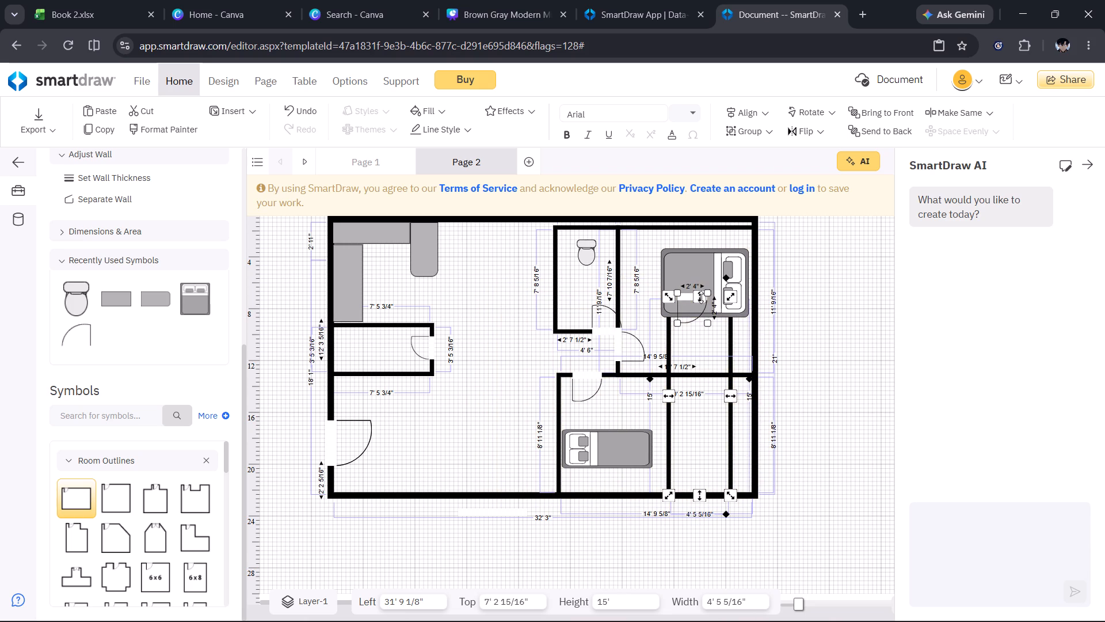
pyautogui.moveTo(701, 297); pyautogui.dragTo(708, 375)
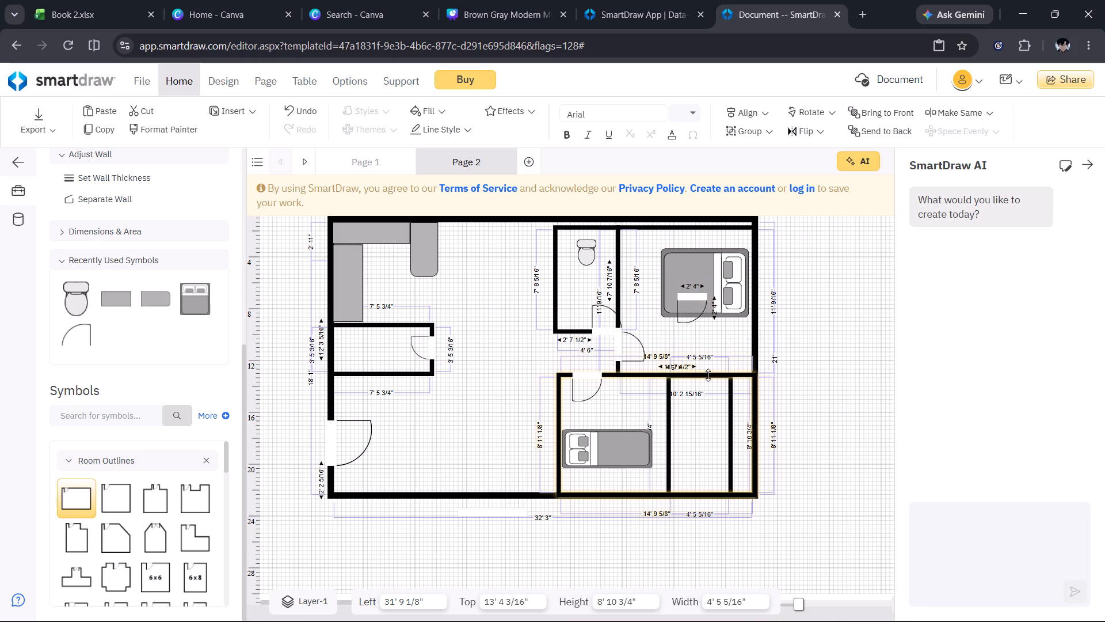
pyautogui.moveTo(708, 375); pyautogui.dragTo(708, 374)
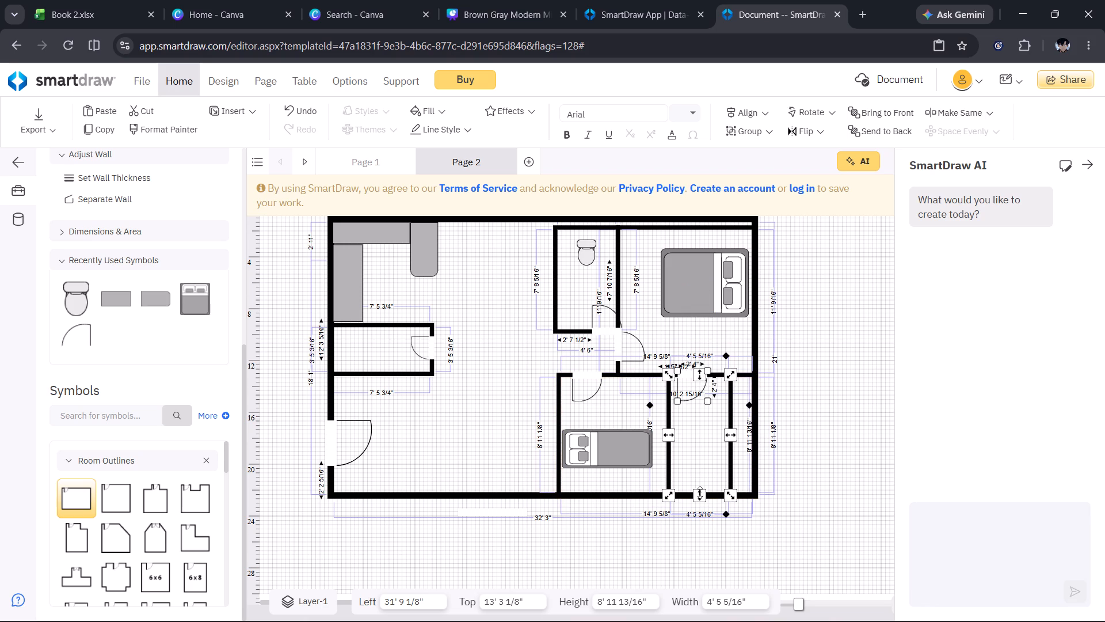
pyautogui.moveTo(700, 492); pyautogui.dragTo(702, 457)
pyautogui.moveTo(668, 416); pyautogui.dragTo(696, 412)
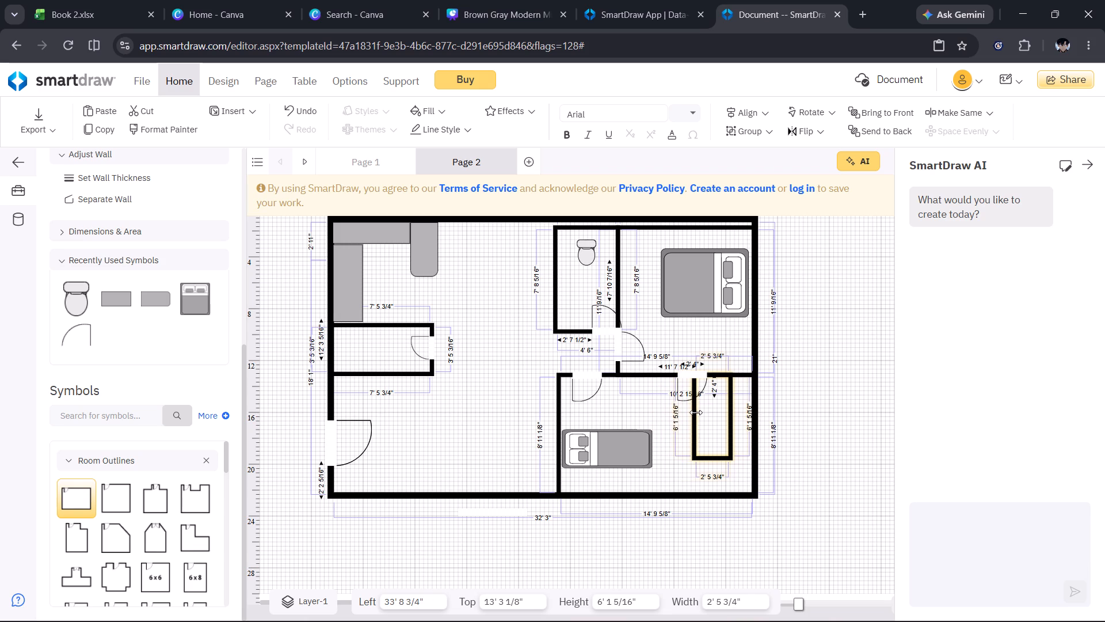
pyautogui.moveTo(696, 412); pyautogui.dragTo(699, 414)
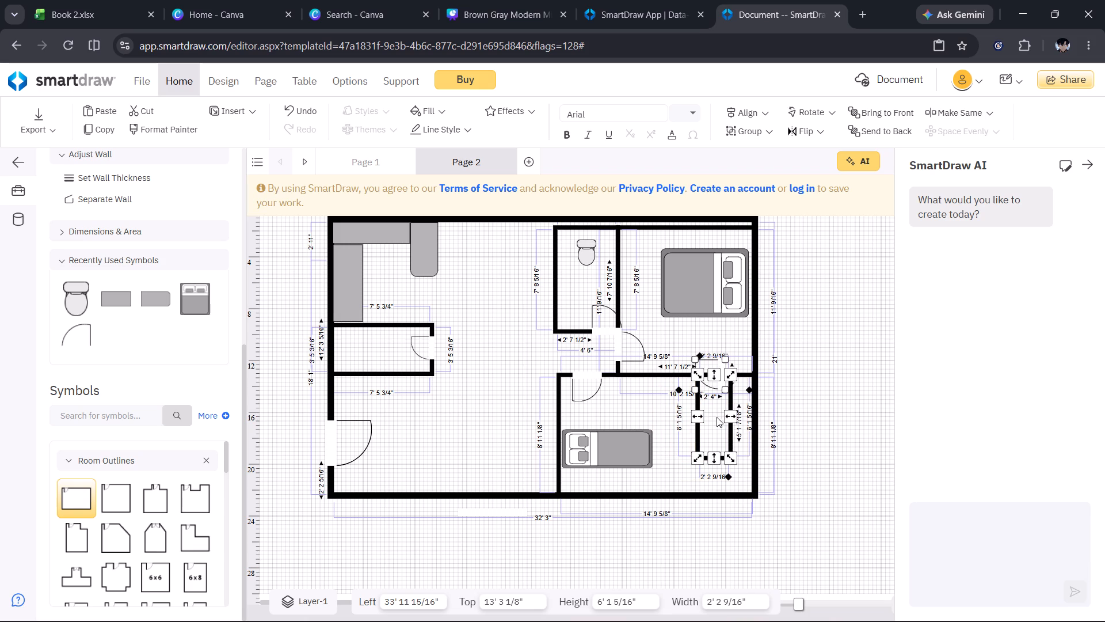
# Move the small room against the exterior right wall and widen it to about 3' 5 7/8".
pyautogui.moveTo(716, 417); pyautogui.dragTo(725, 415)
pyautogui.moveTo(730, 399); pyautogui.dragTo(738, 396)
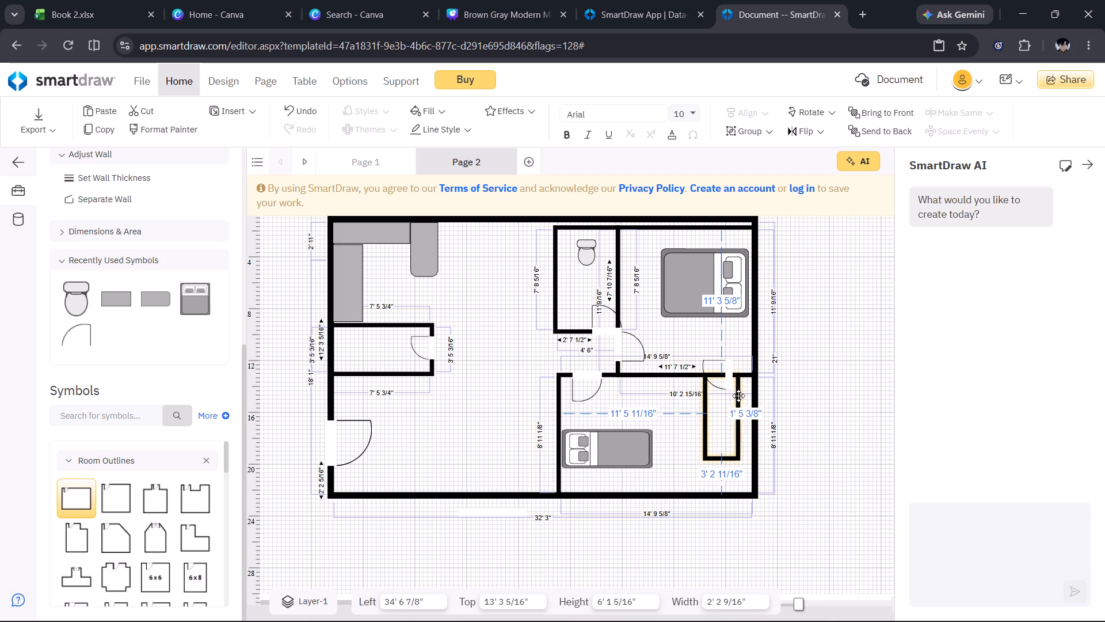
pyautogui.moveTo(738, 396); pyautogui.dragTo(745, 395)
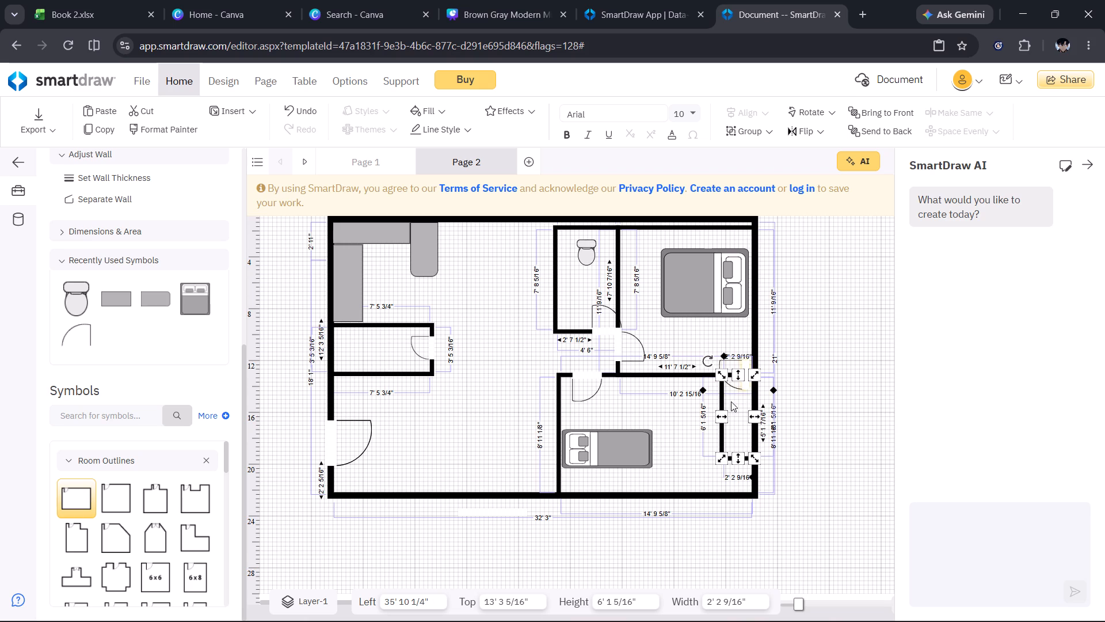
pyautogui.moveTo(719, 416); pyautogui.dragTo(716, 417)
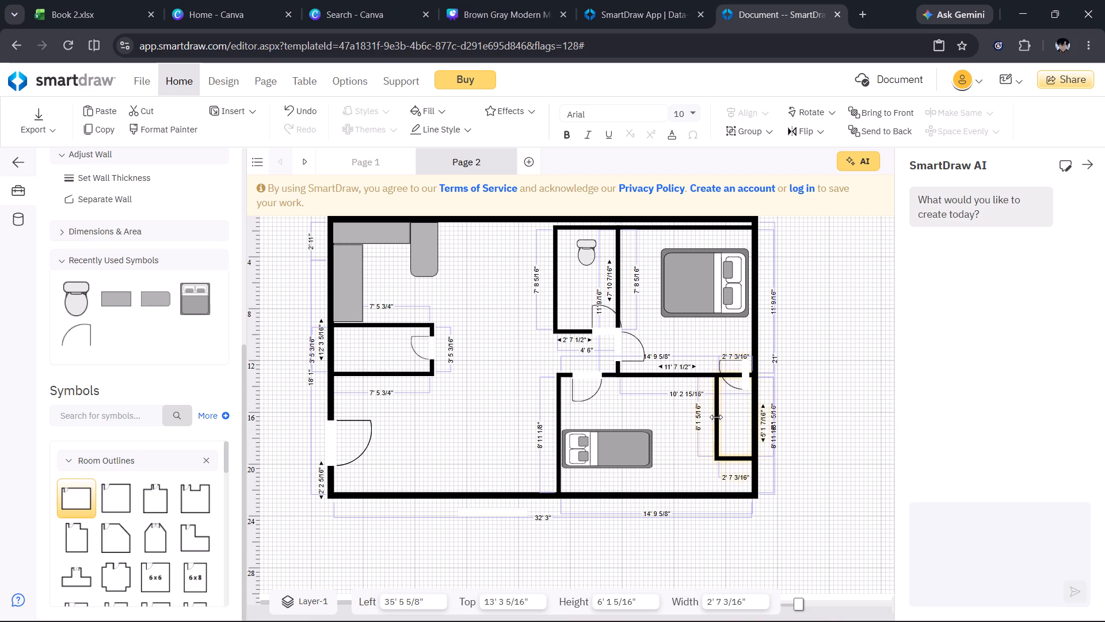
pyautogui.moveTo(716, 417); pyautogui.dragTo(711, 418)
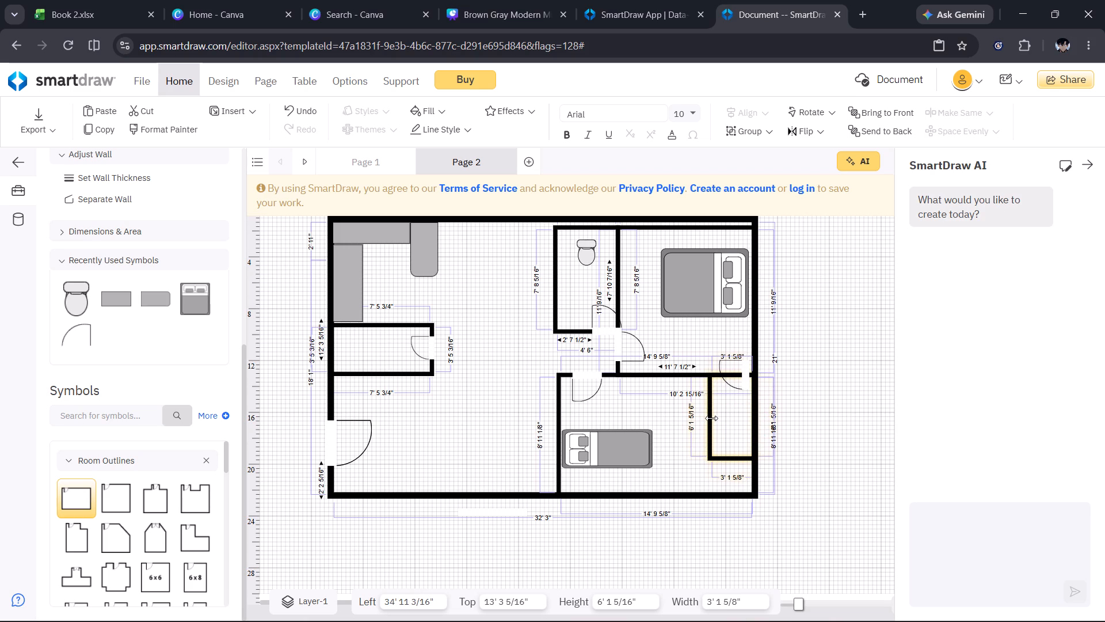
pyautogui.moveTo(711, 418); pyautogui.dragTo(704, 419)
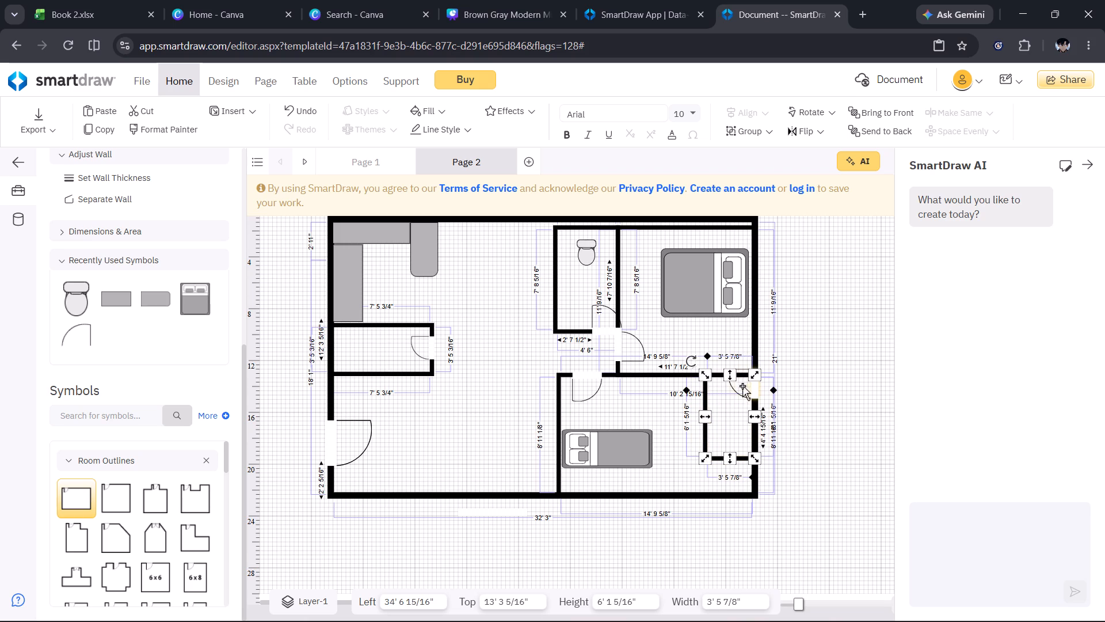
# Move the door from the small room's right wall onto its top wall, at about Left 34' 11 1/2".
pyautogui.moveTo(741, 386); pyautogui.dragTo(723, 389)
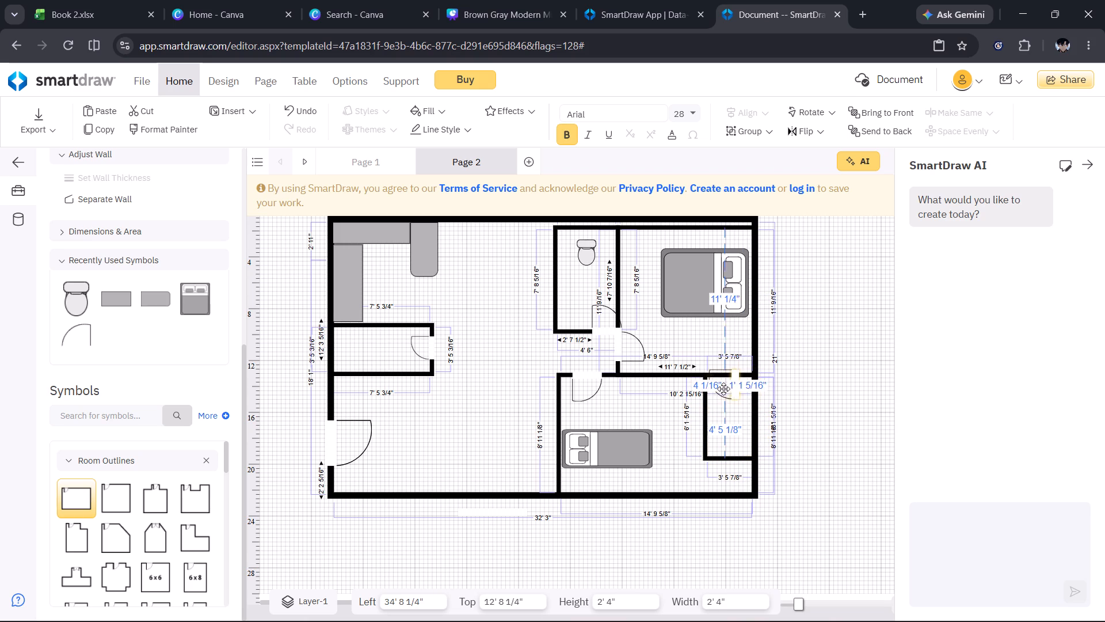
pyautogui.moveTo(723, 389); pyautogui.dragTo(723, 388)
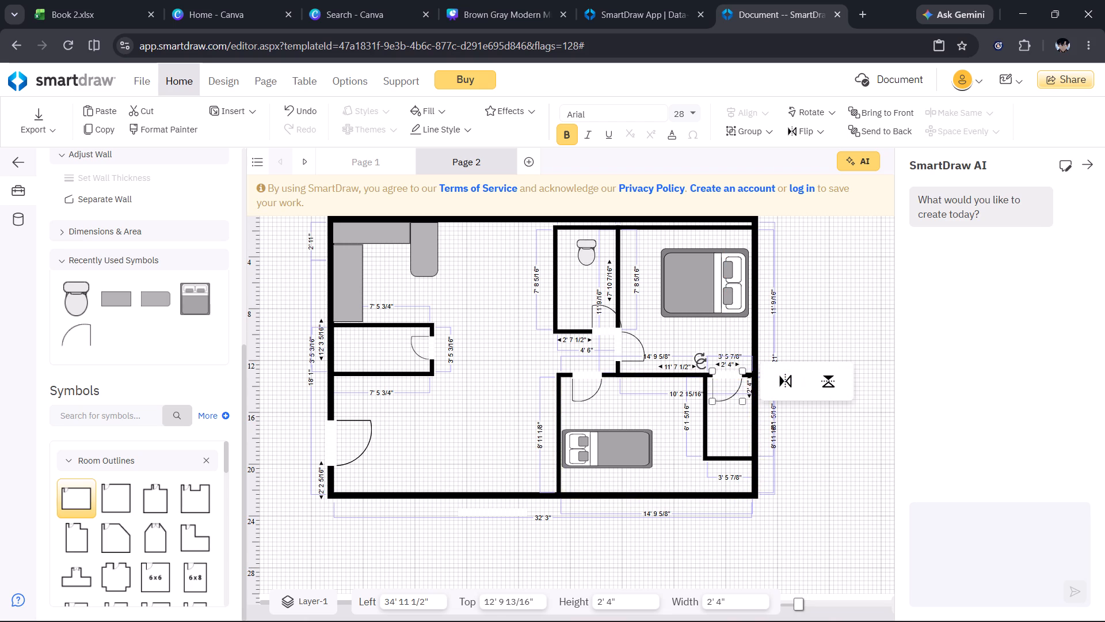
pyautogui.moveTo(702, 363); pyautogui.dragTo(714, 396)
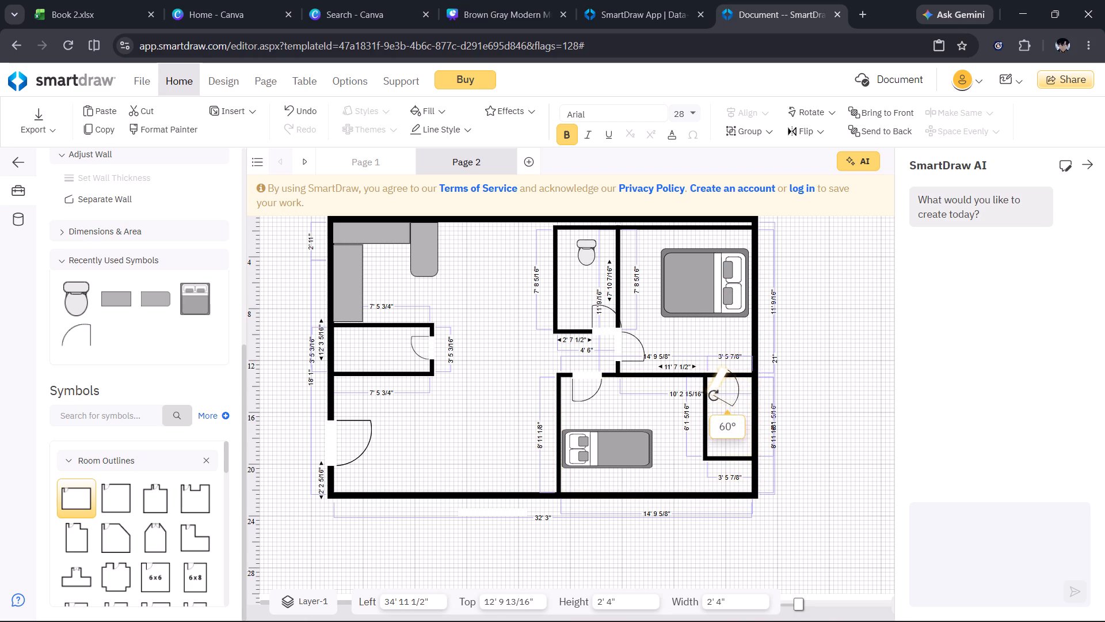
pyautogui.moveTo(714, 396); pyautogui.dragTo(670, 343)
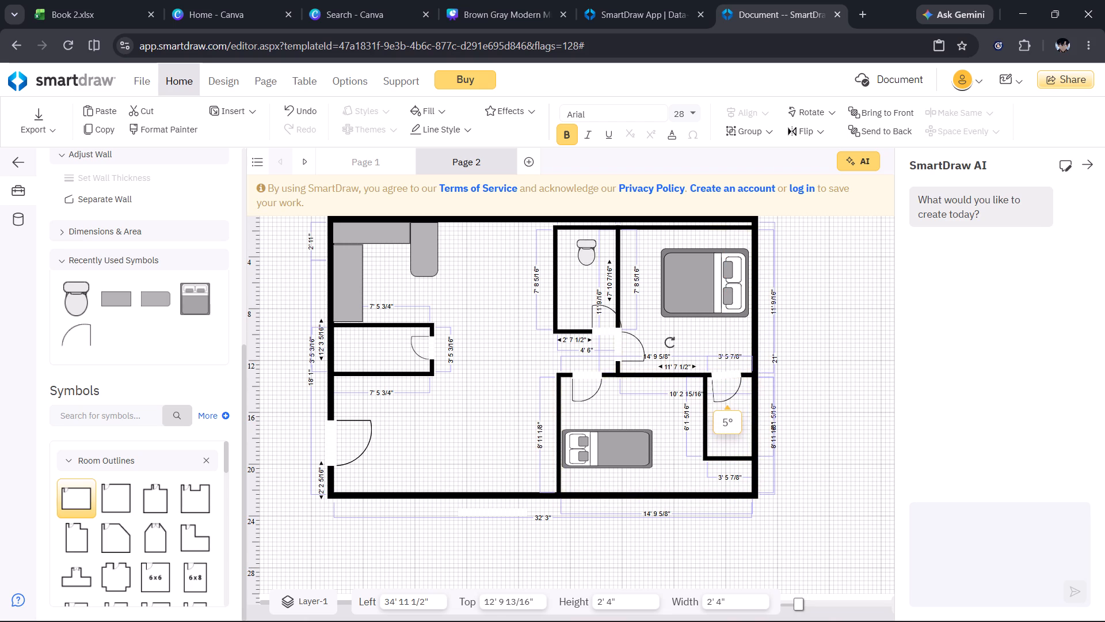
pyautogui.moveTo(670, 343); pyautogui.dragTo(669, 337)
# Shrink the small room's door to about 1' 8 3/8" and centre it in the top wall at about Left 35' 5 3/4".
pyautogui.click(723, 392)
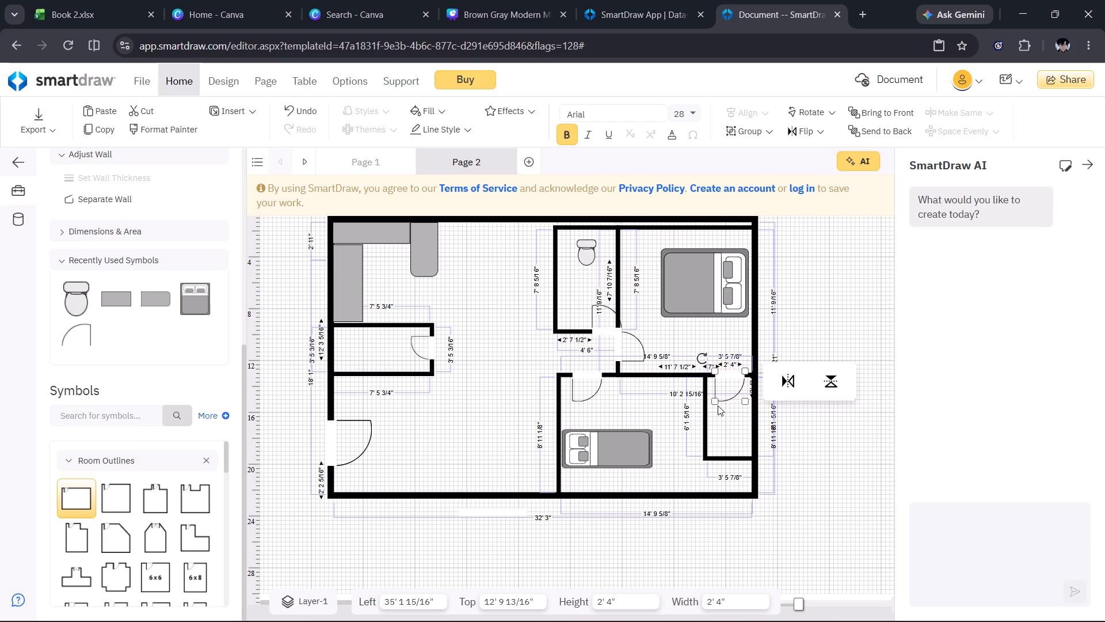
pyautogui.click(715, 403)
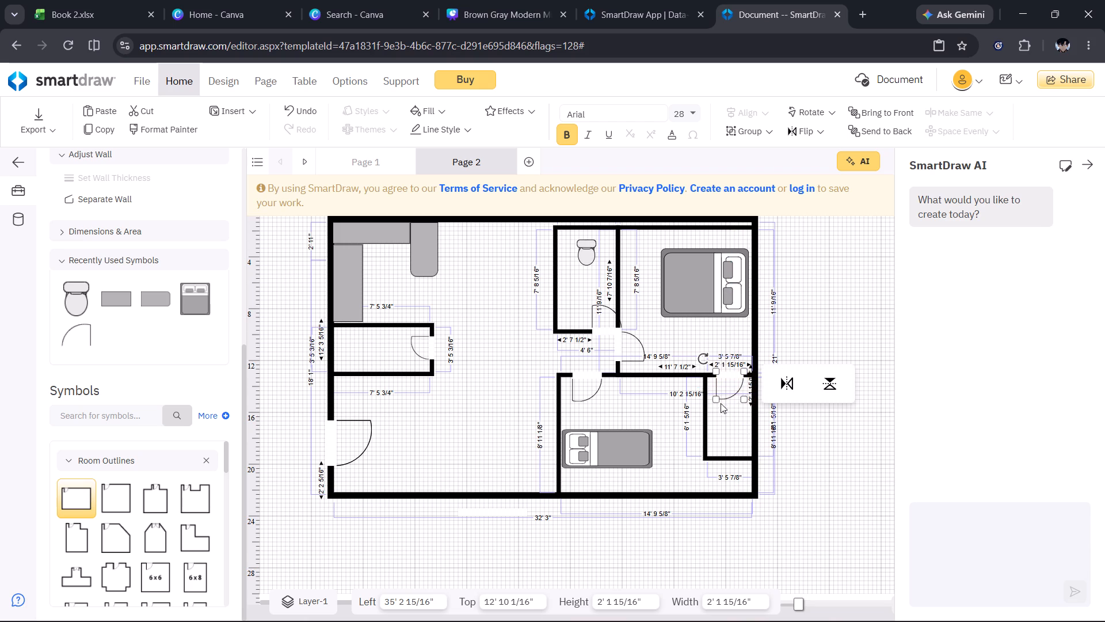
pyautogui.click(717, 401)
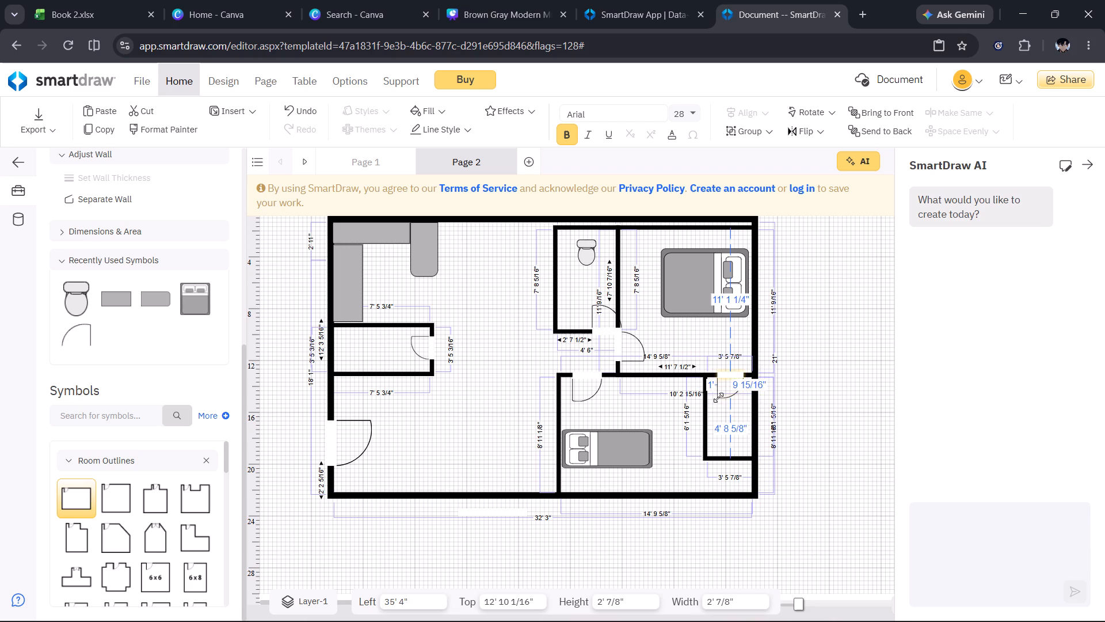
pyautogui.moveTo(717, 401); pyautogui.dragTo(717, 400)
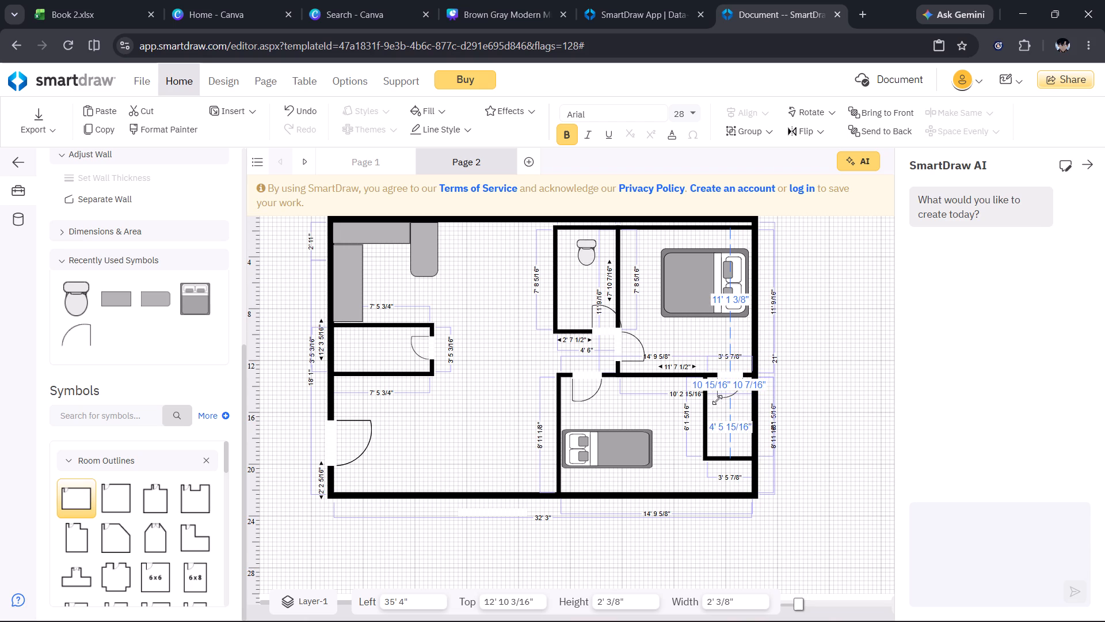
pyautogui.moveTo(717, 400); pyautogui.dragTo(719, 396)
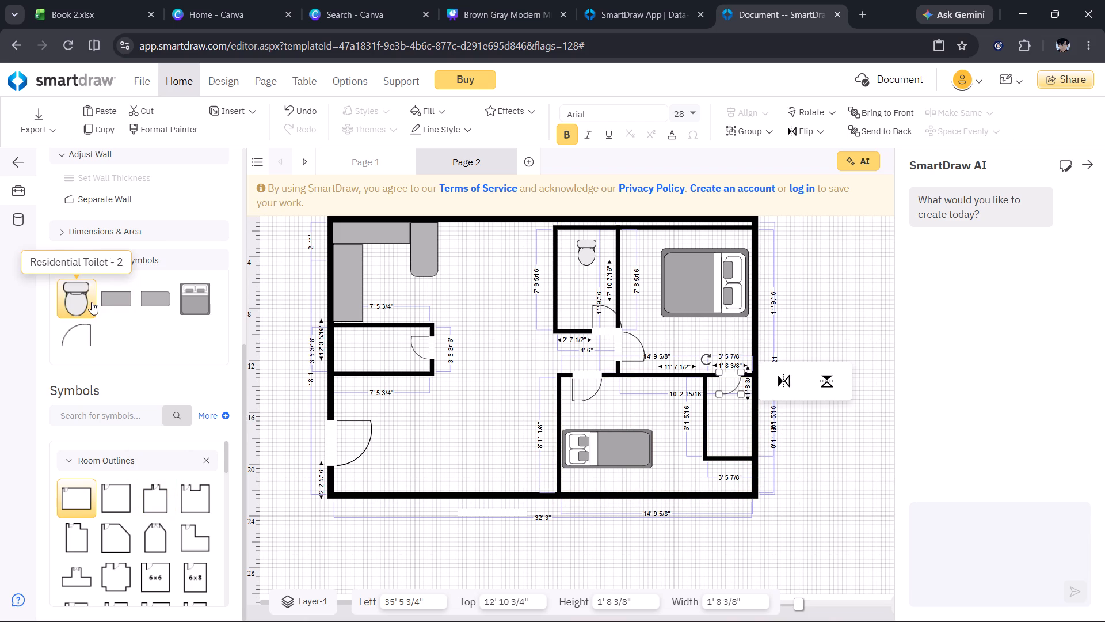
# Add an Elongated Toilet symbol inside the small room at the lower-right bedroom's exterior wall.
pyautogui.scroll(-1, 92, 302)
pyautogui.scroll(1, 154, 286)
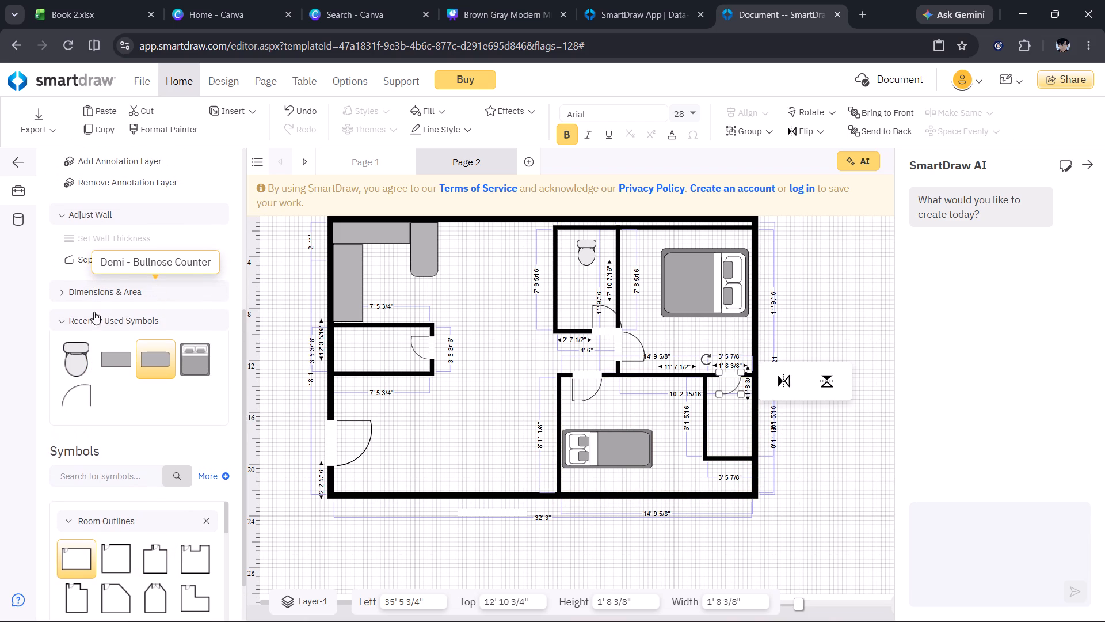
pyautogui.scroll(-2, 147, 366)
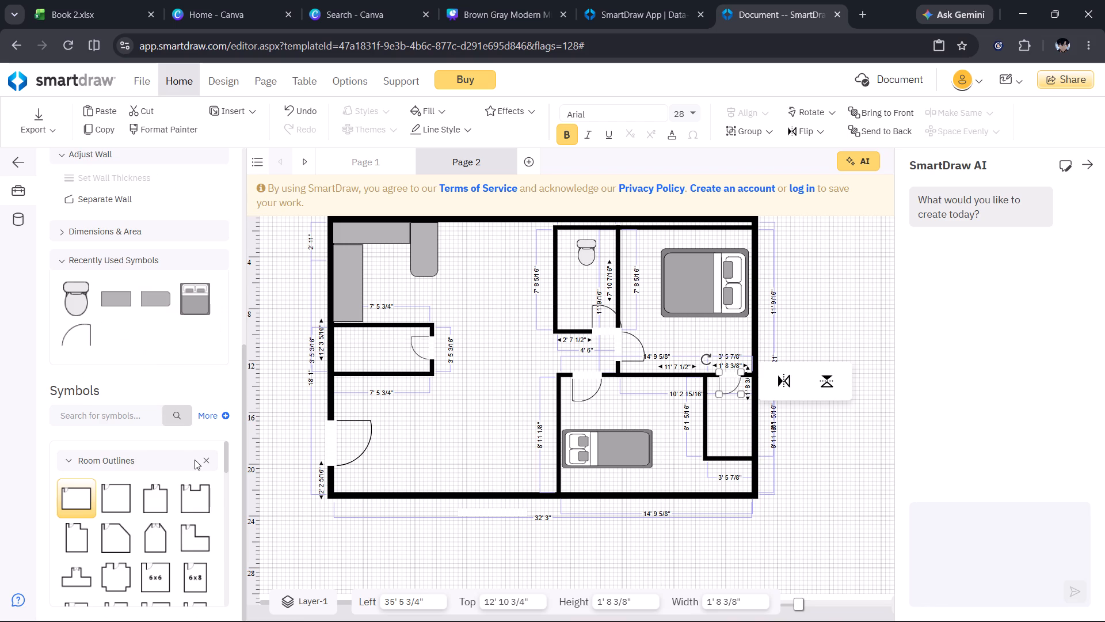
pyautogui.click(128, 458)
pyautogui.scroll(-2, 128, 458)
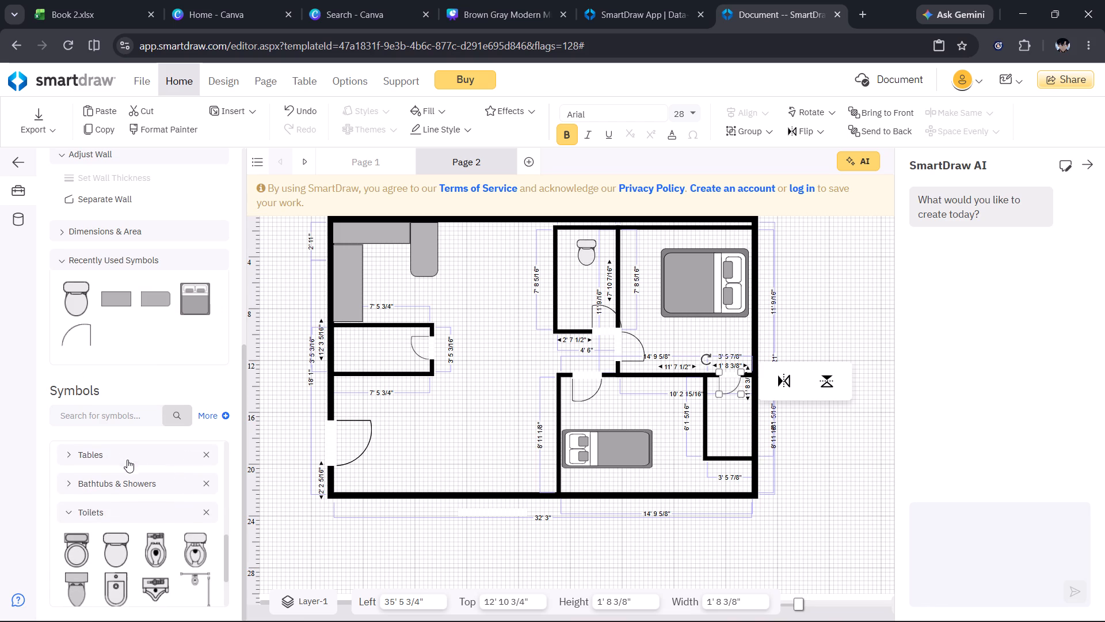
pyautogui.scroll(-1, 117, 570)
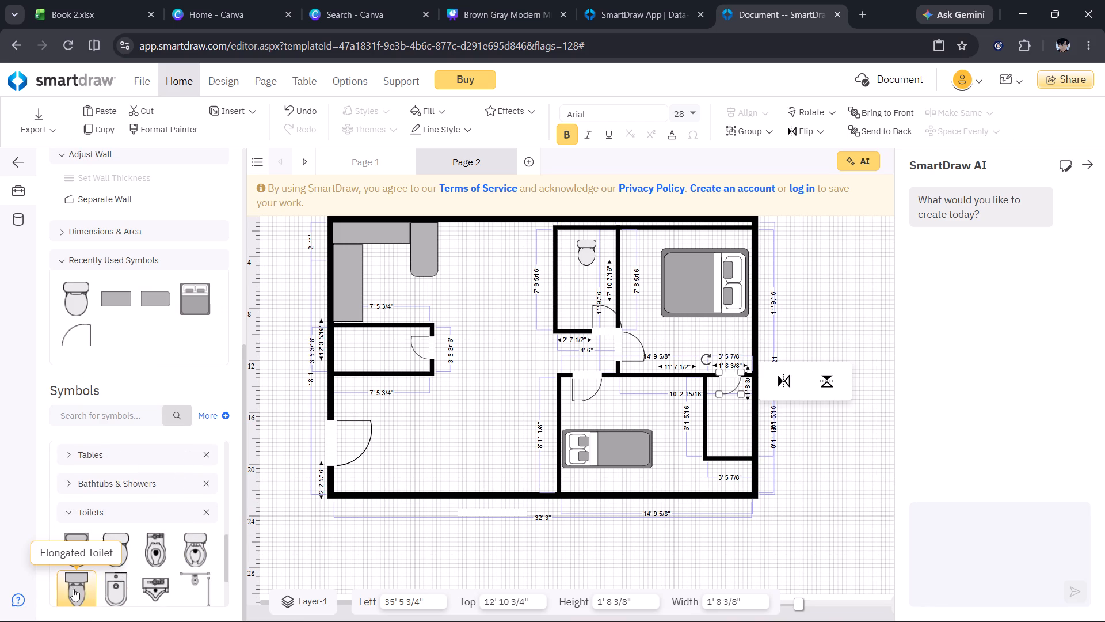
pyautogui.moveTo(85, 585); pyautogui.dragTo(463, 439)
pyautogui.moveTo(463, 439); pyautogui.dragTo(666, 401)
pyautogui.moveTo(665, 397); pyautogui.dragTo(726, 427)
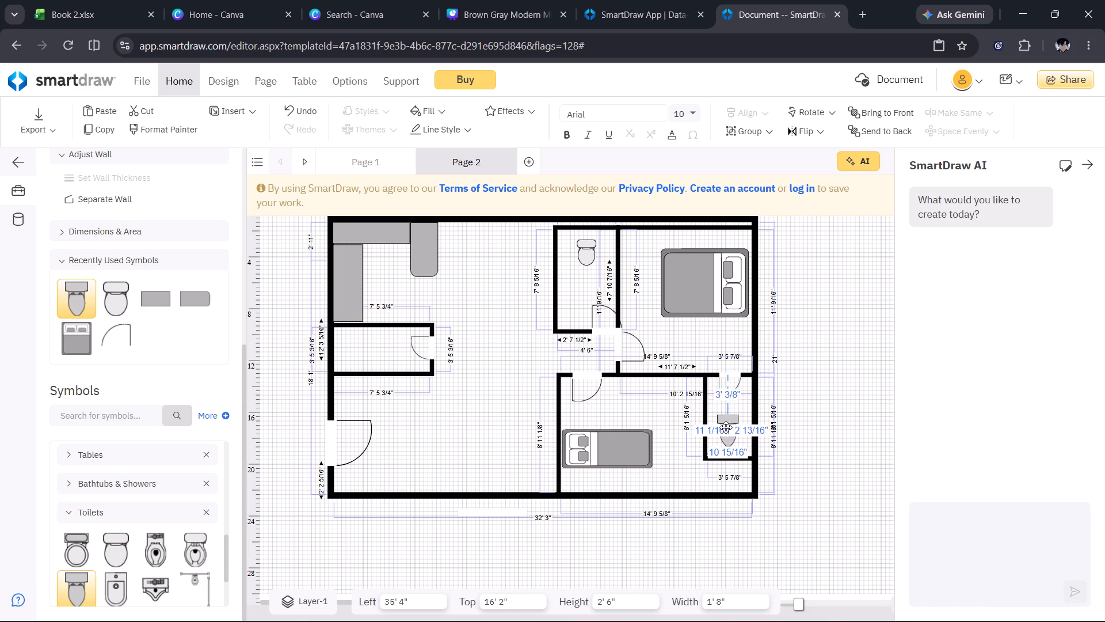
# Rotate the elongated toilet 180° and fit it at about 2' 2 1/4" by 1' 4 1/4" near the small room's bottom wall.
pyautogui.moveTo(702, 405); pyautogui.dragTo(827, 530)
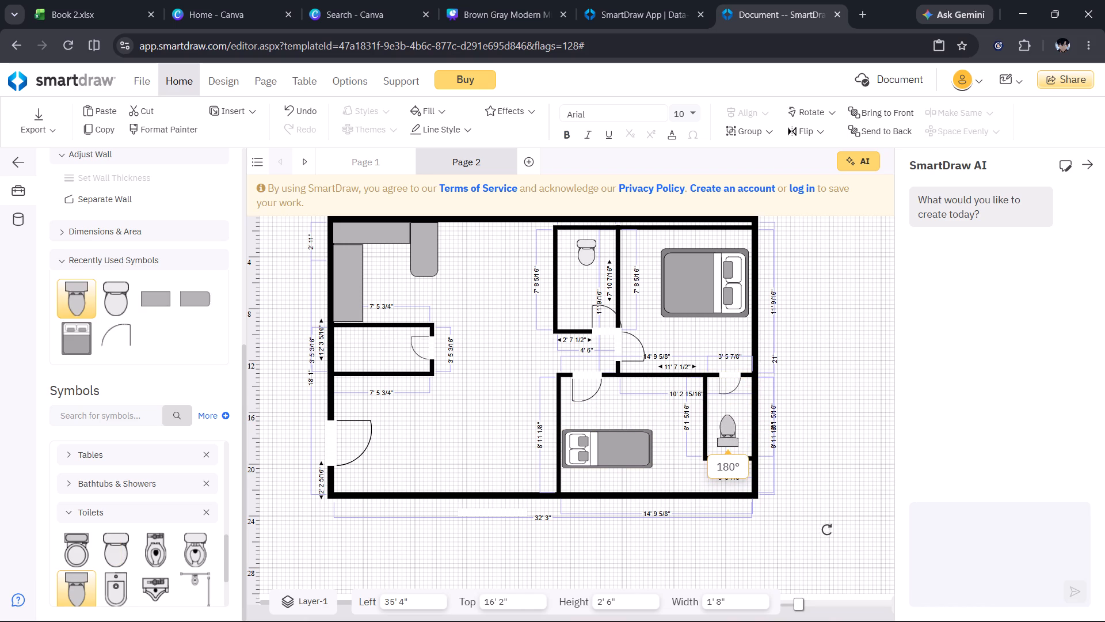
pyautogui.moveTo(827, 530); pyautogui.dragTo(828, 531)
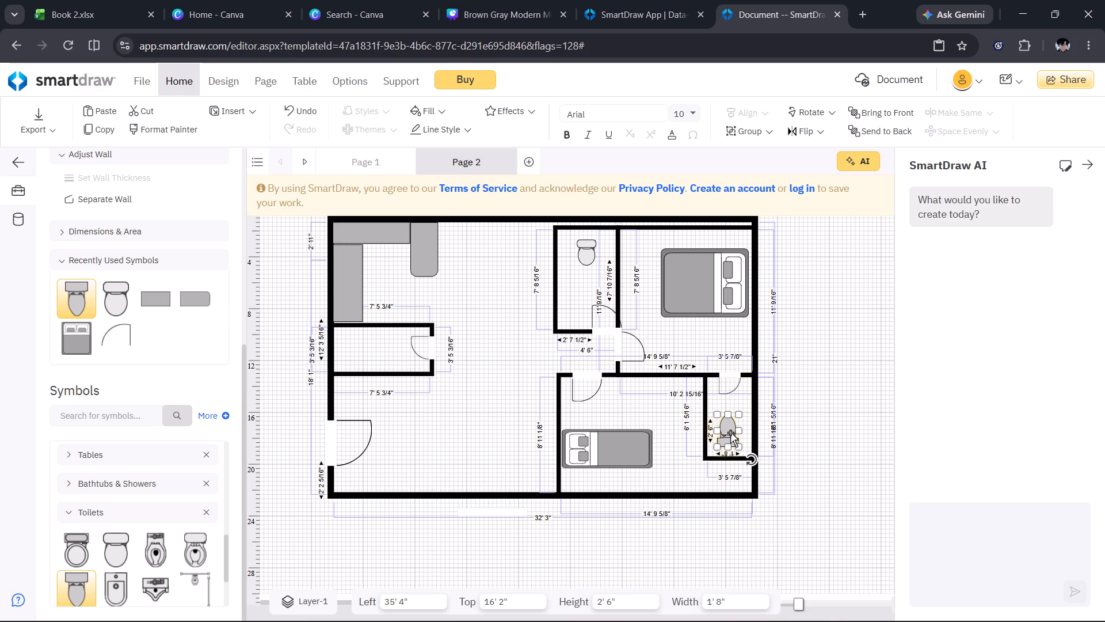
pyautogui.click(729, 431)
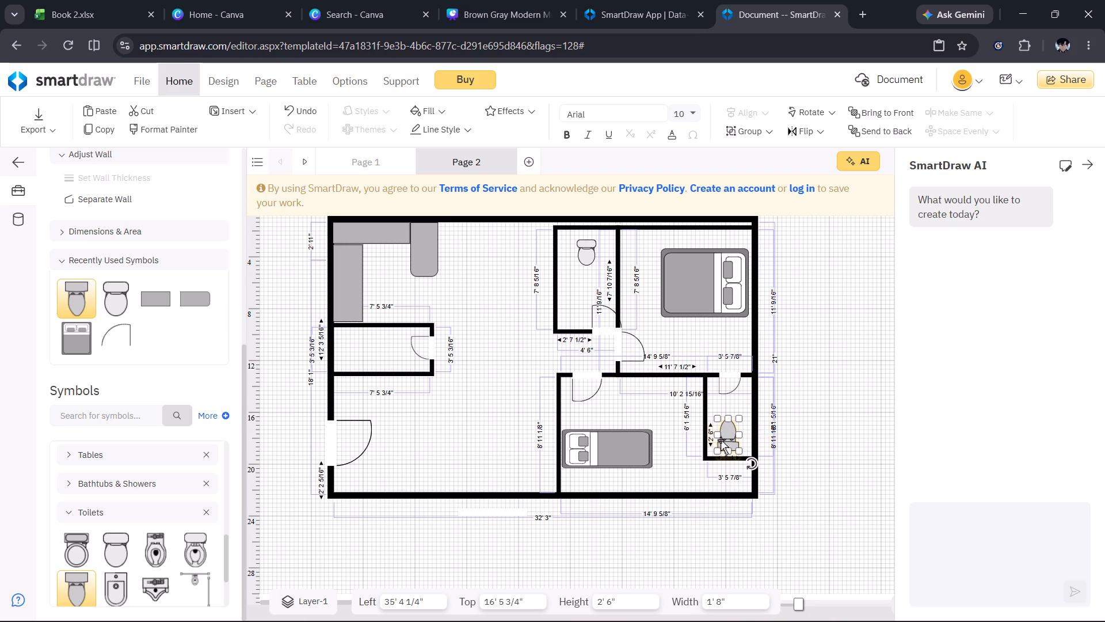
pyautogui.click(717, 450)
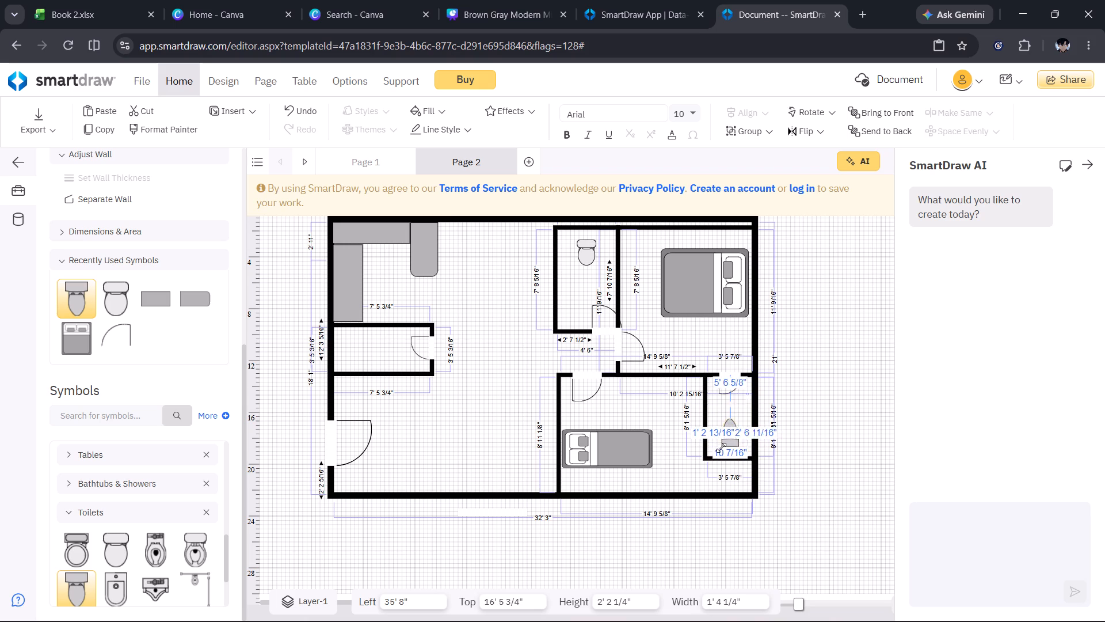
pyautogui.click(729, 434)
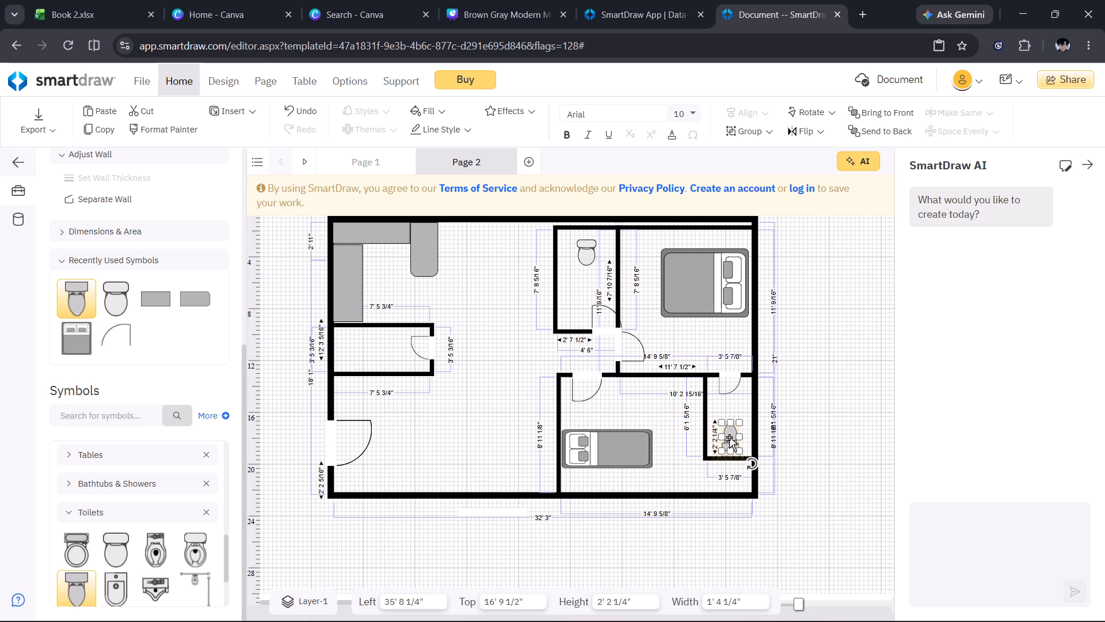
# Add a Loveseat symbol from Couches & Sofas to the living area beside the entrance door, at about Left 11', Top 17' 8".
pyautogui.click(67, 514)
pyautogui.scroll(-1, 67, 496)
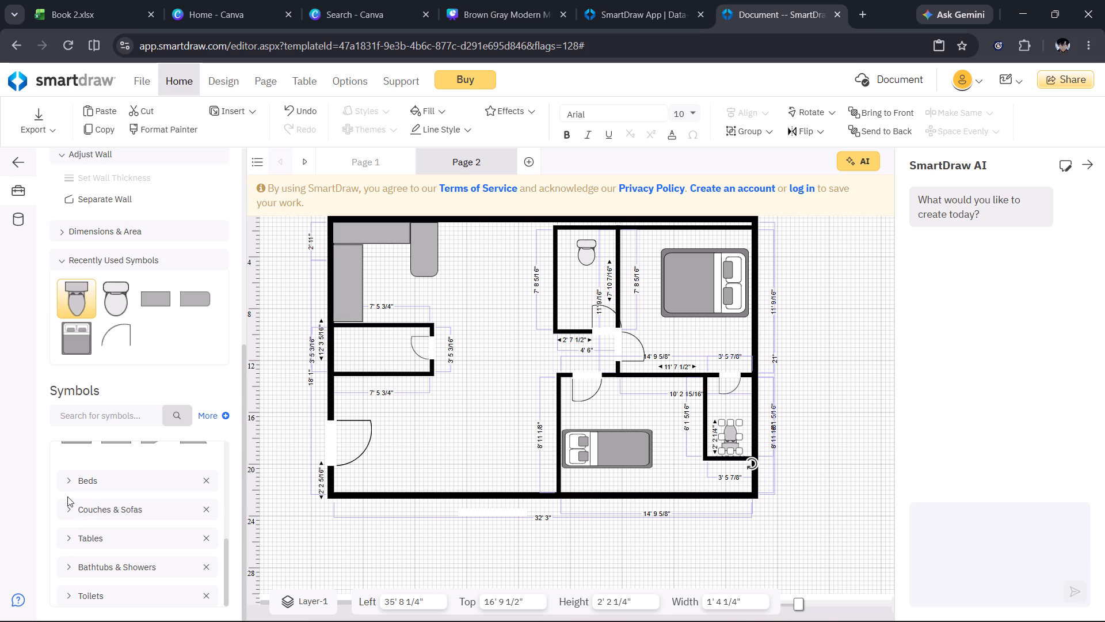
pyautogui.scroll(-1, 112, 566)
pyautogui.scroll(1, 116, 524)
pyautogui.click(78, 501)
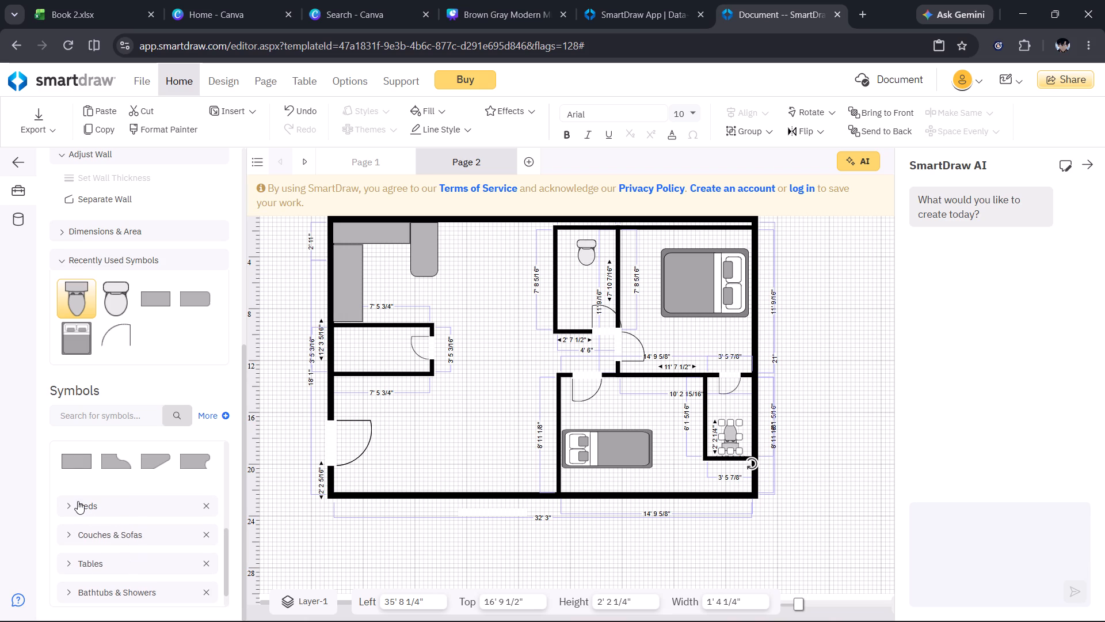
pyautogui.scroll(-1, 97, 540)
pyautogui.scroll(1, 97, 540)
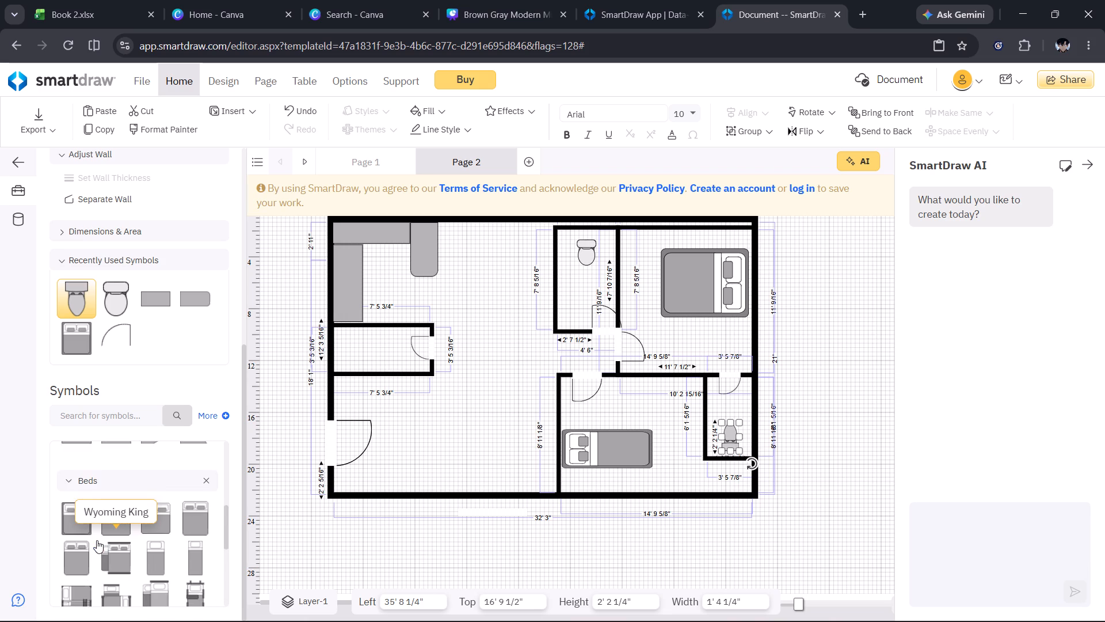
pyautogui.scroll(1, 97, 540)
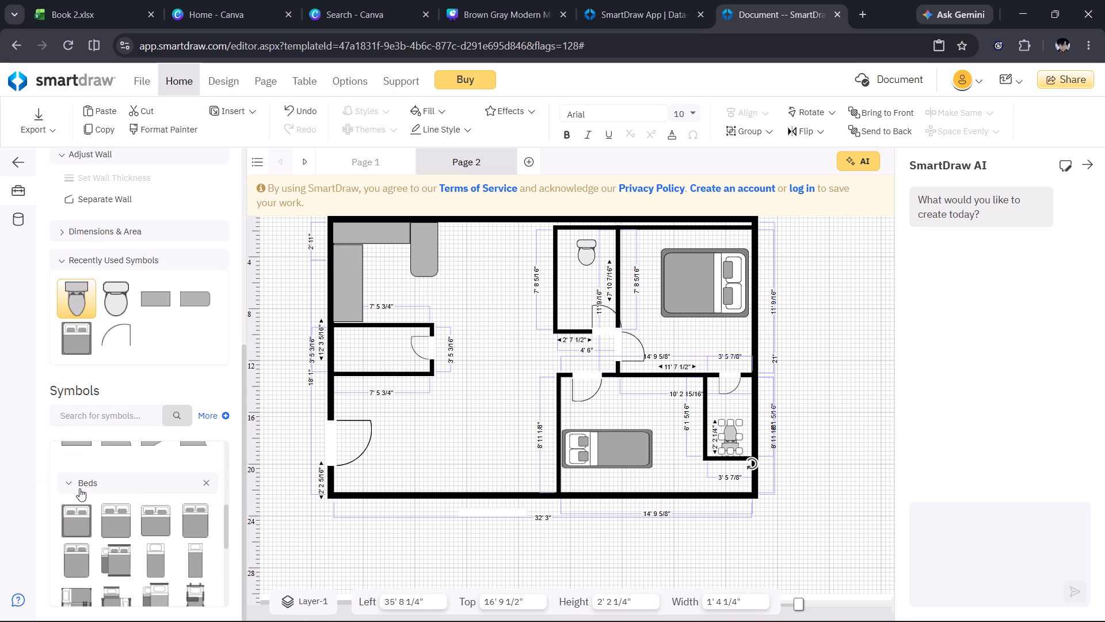
pyautogui.click(77, 486)
pyautogui.click(70, 483)
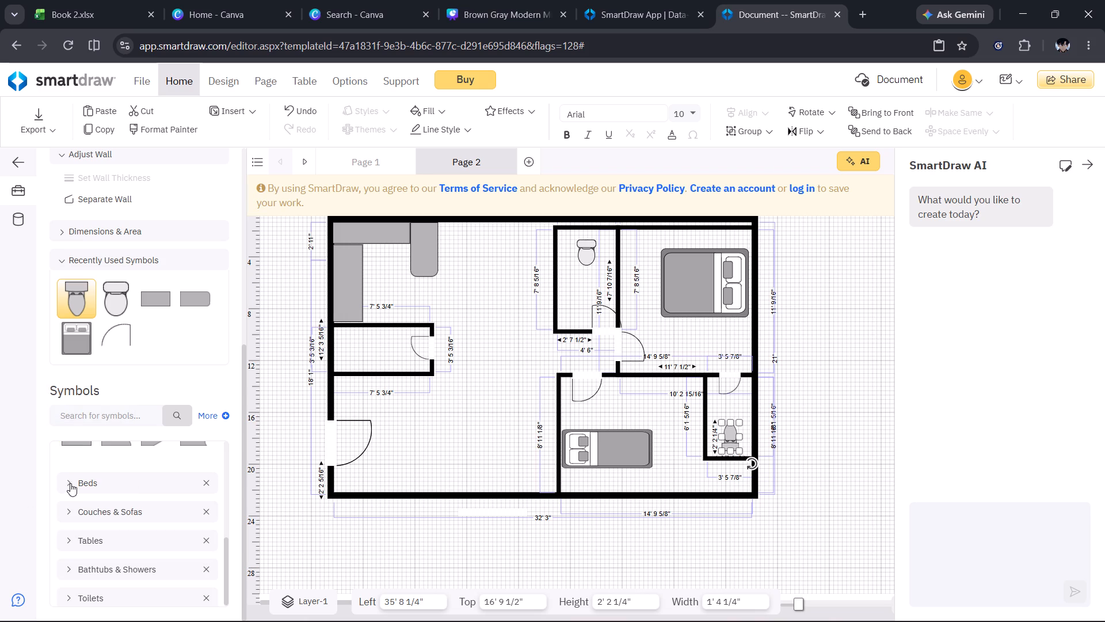
pyautogui.click(70, 511)
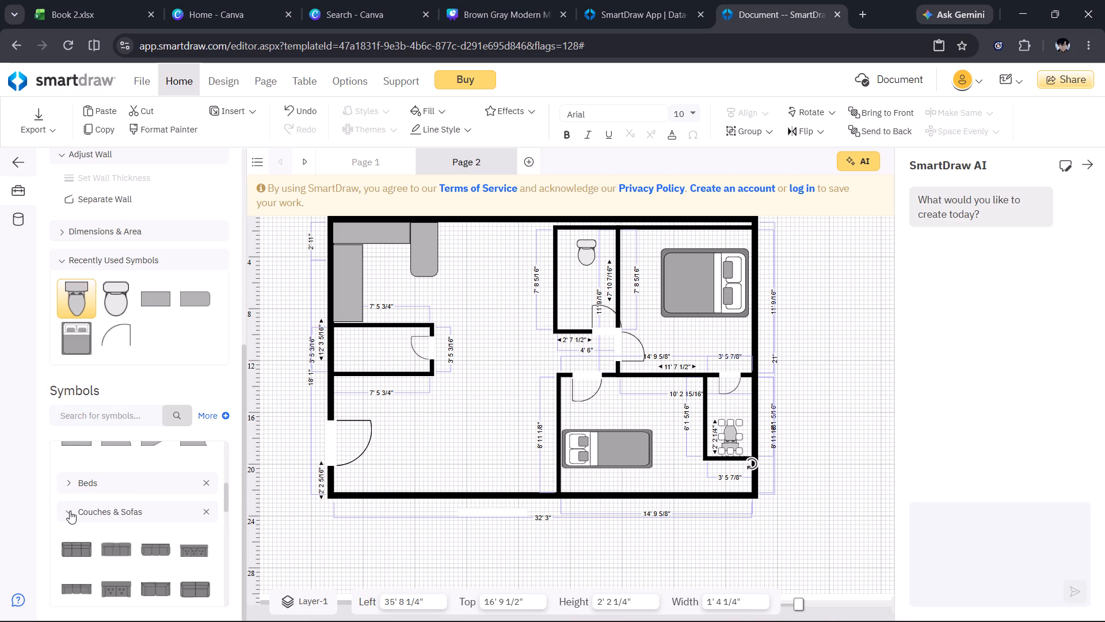
pyautogui.scroll(-2, 139, 555)
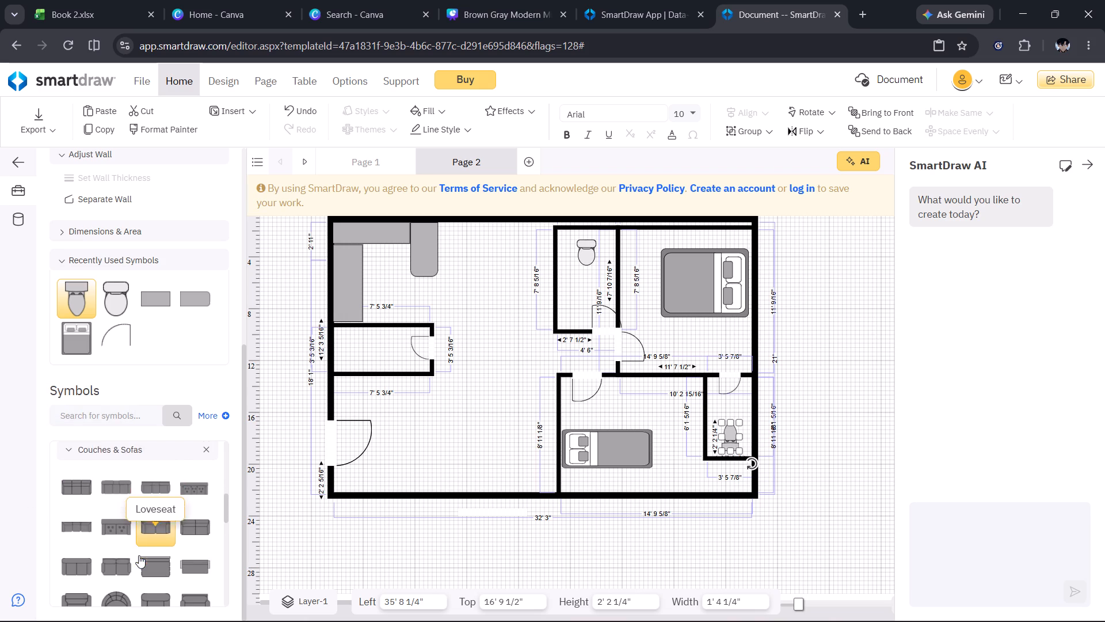
pyautogui.scroll(-1, 139, 555)
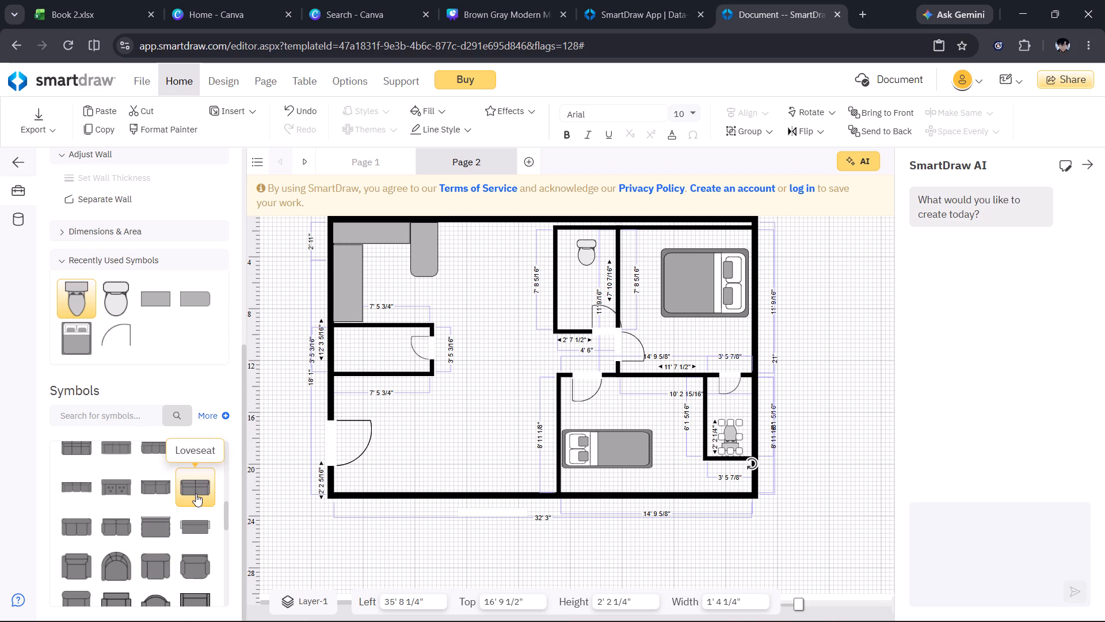
pyautogui.moveTo(196, 494); pyautogui.dragTo(371, 449)
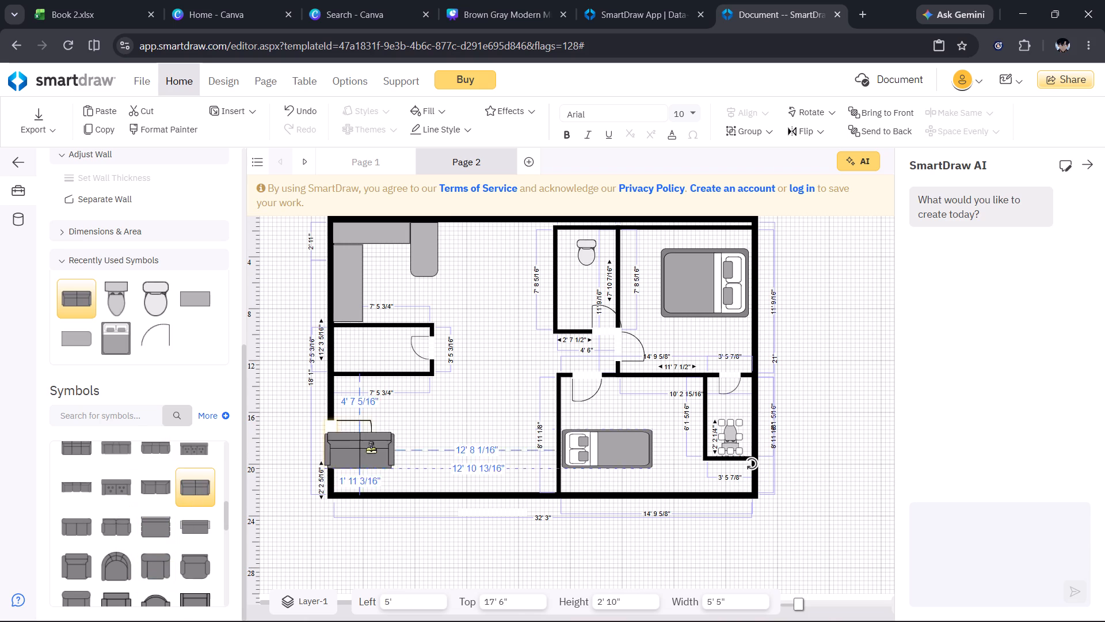
pyautogui.moveTo(371, 449); pyautogui.dragTo(439, 453)
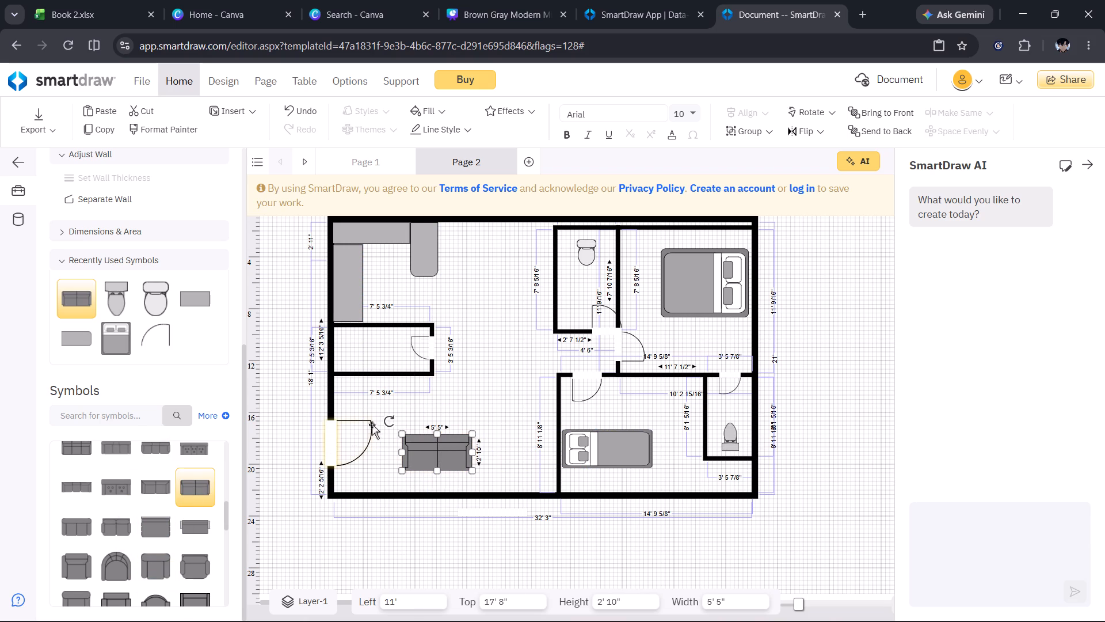
# Rotate the loveseat 180° so its back faces the bottom exterior wall.
pyautogui.moveTo(391, 421); pyautogui.dragTo(631, 423)
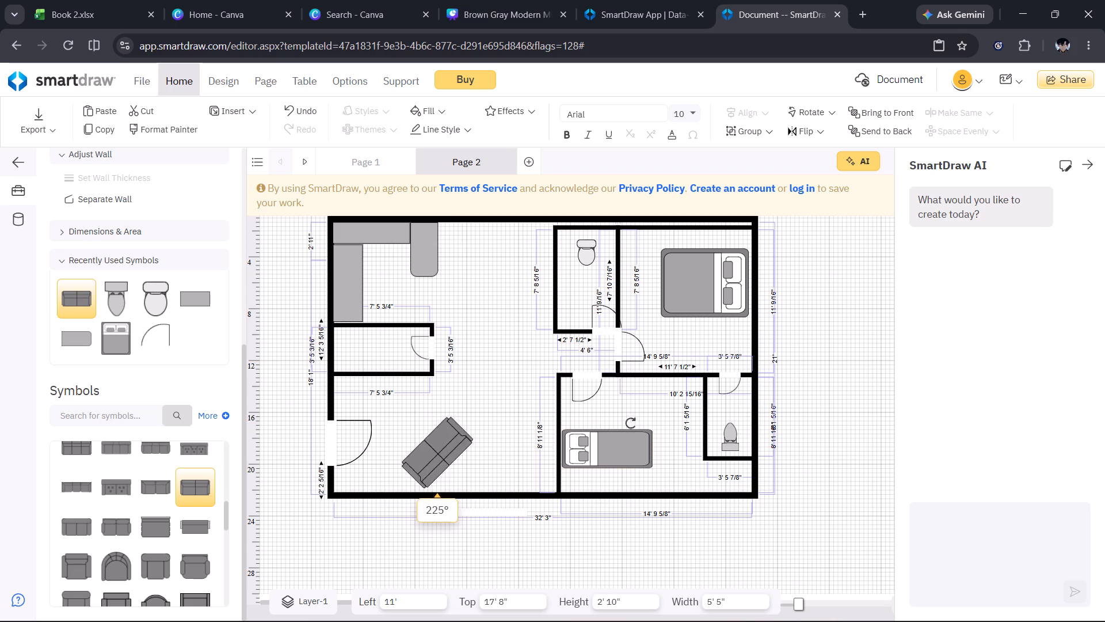
pyautogui.moveTo(631, 423); pyautogui.dragTo(636, 510)
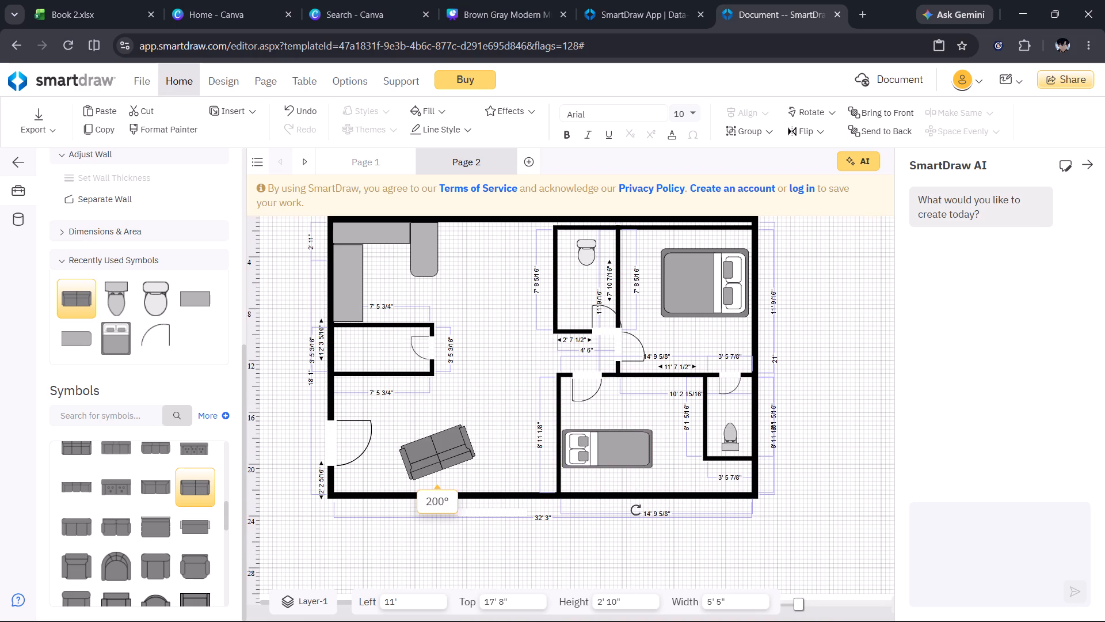
pyautogui.moveTo(636, 510); pyautogui.dragTo(630, 617)
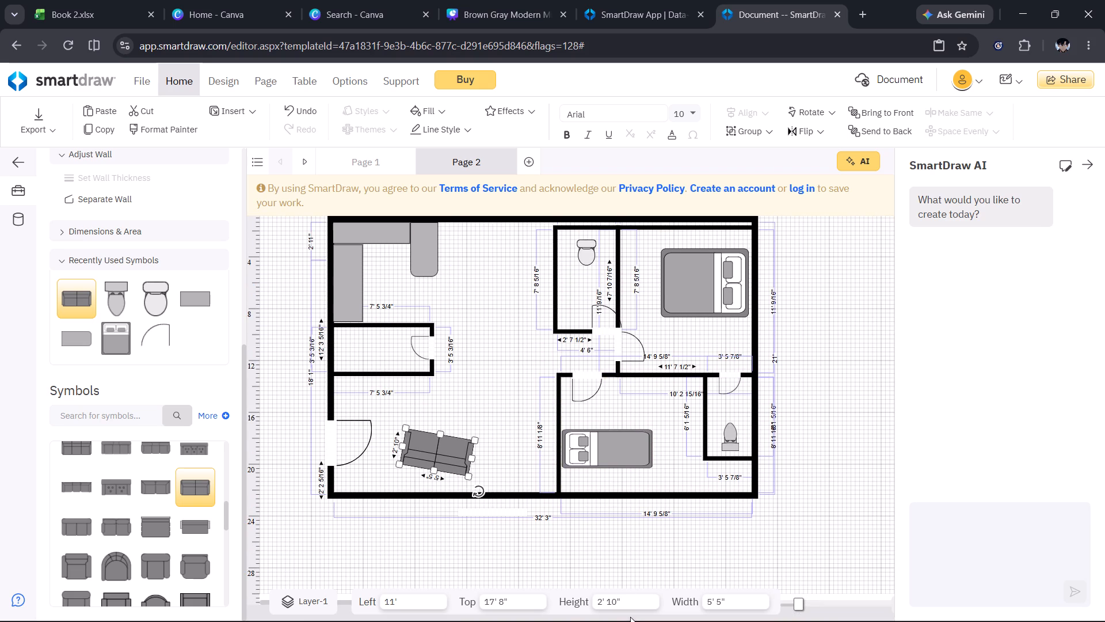
pyautogui.moveTo(482, 494); pyautogui.dragTo(481, 493)
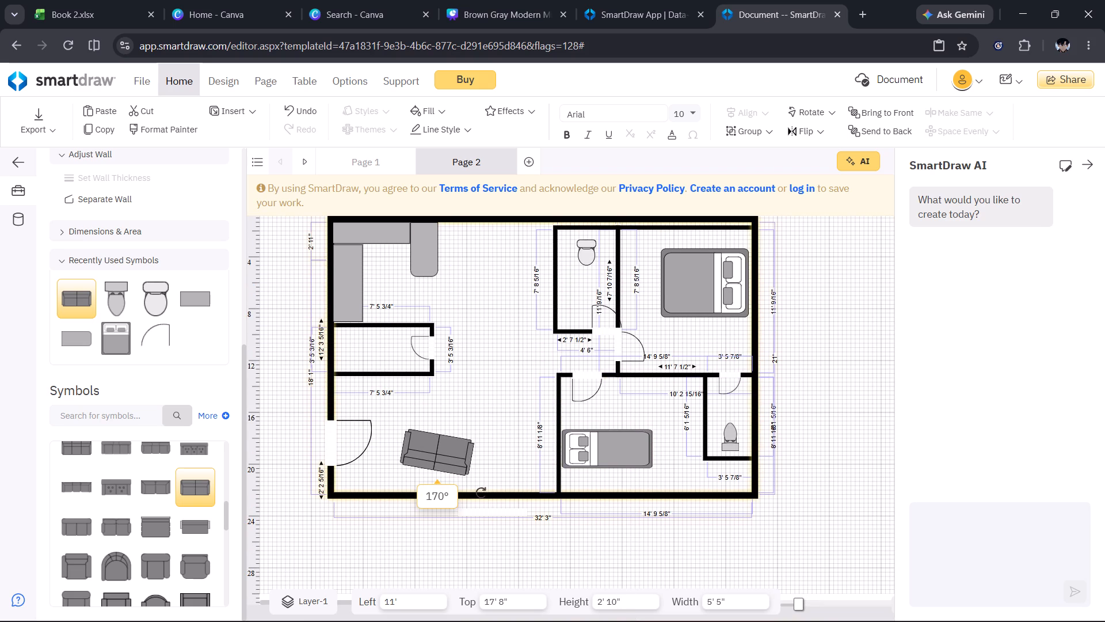
pyautogui.moveTo(481, 493); pyautogui.dragTo(498, 495)
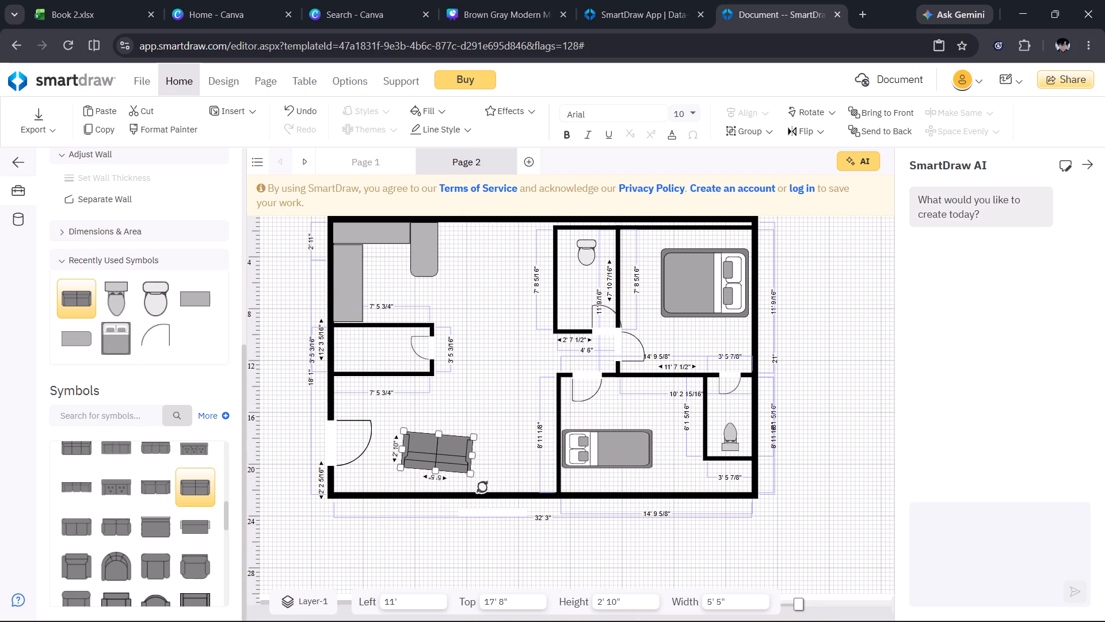
pyautogui.click(483, 487)
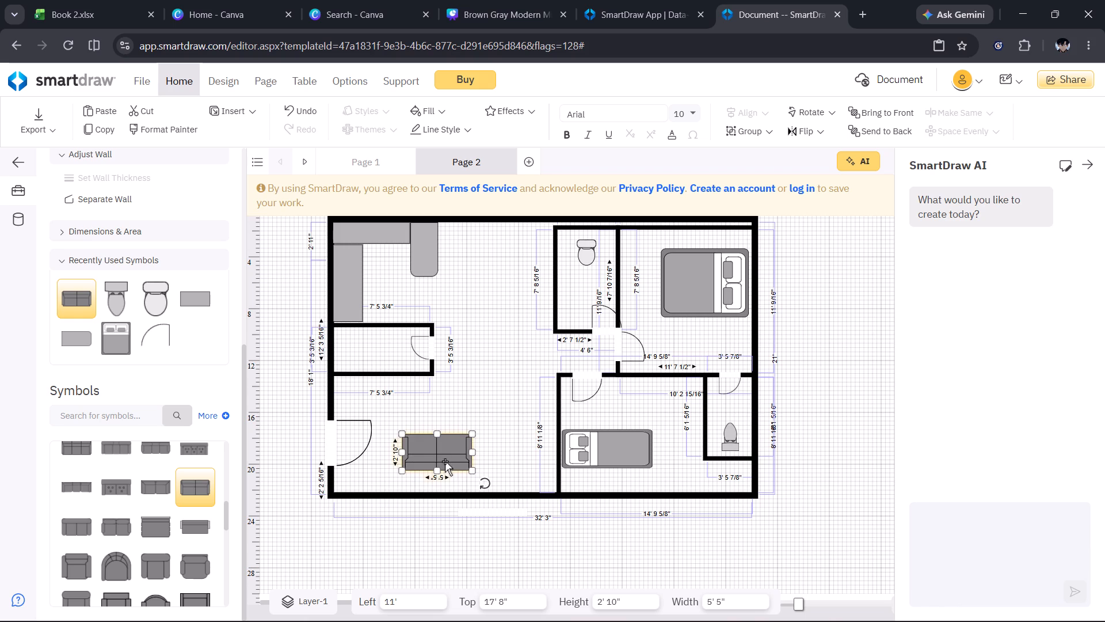
# Move the loveseat against the bottom exterior wall at about Left 9' 4 1/4", Top 19' 4 1/4", and widen it to about 8' 7 3/4".
pyautogui.moveTo(440, 455); pyautogui.dragTo(433, 471)
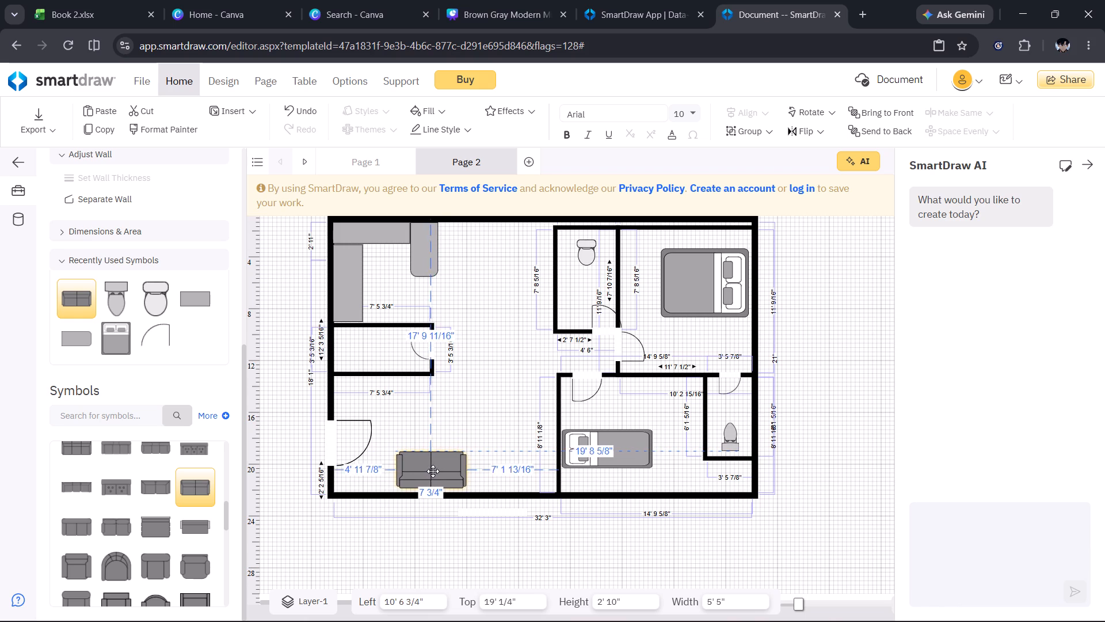
pyautogui.moveTo(433, 471); pyautogui.dragTo(430, 476)
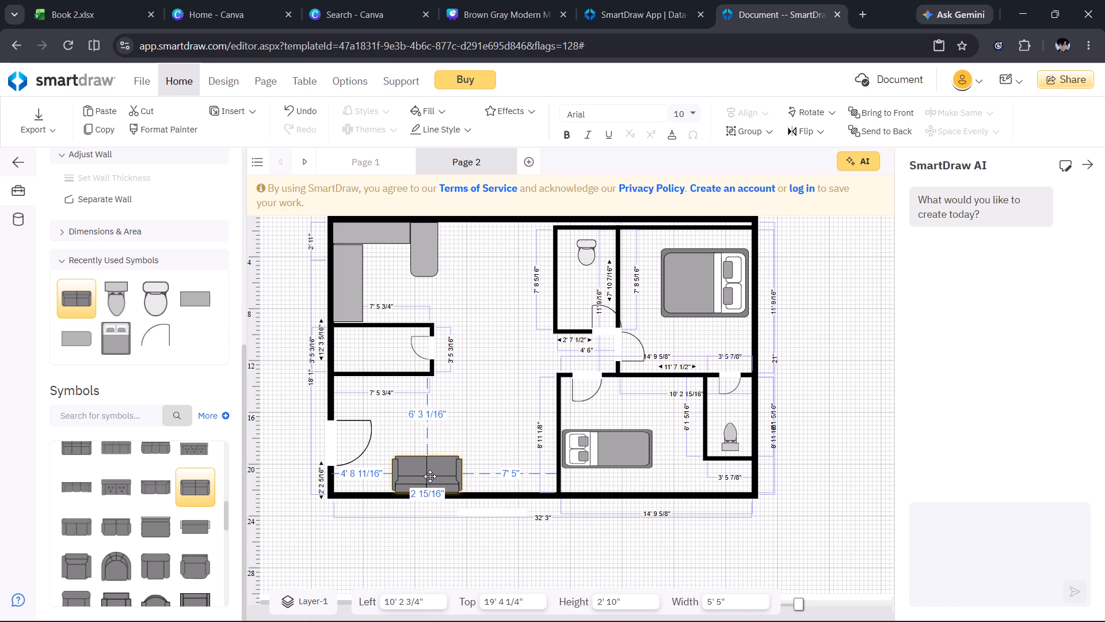
pyautogui.moveTo(430, 476); pyautogui.dragTo(418, 476)
pyautogui.moveTo(452, 474); pyautogui.dragTo(492, 477)
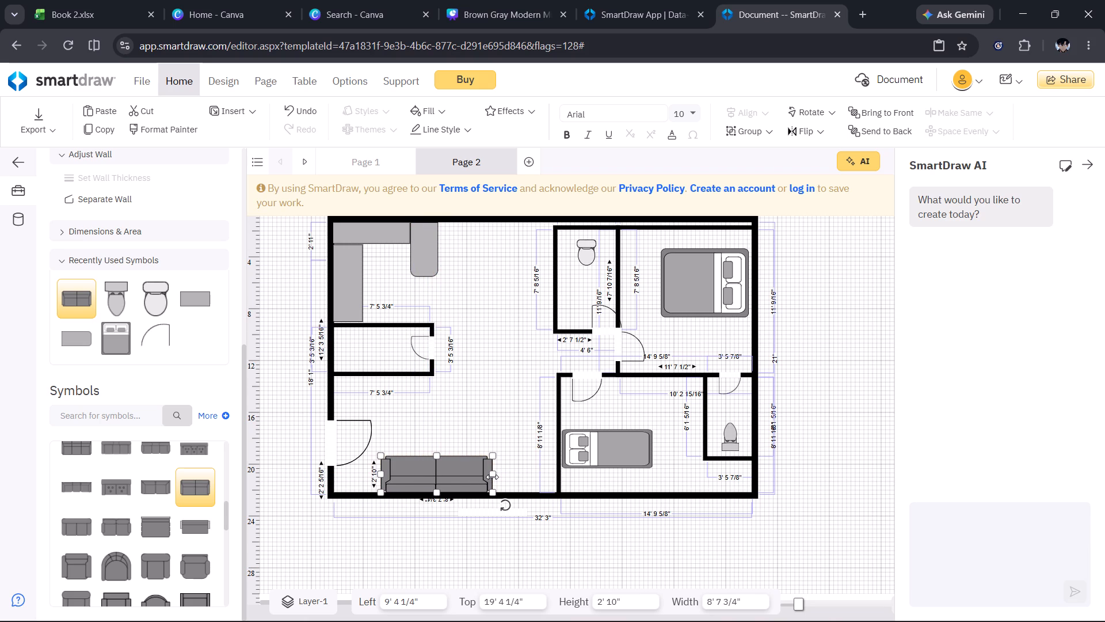
# Add an armchair from Couches & Sofas by the entrance door and rotate it 90° so its back faces the left exterior wall.
pyautogui.scroll(1, 173, 520)
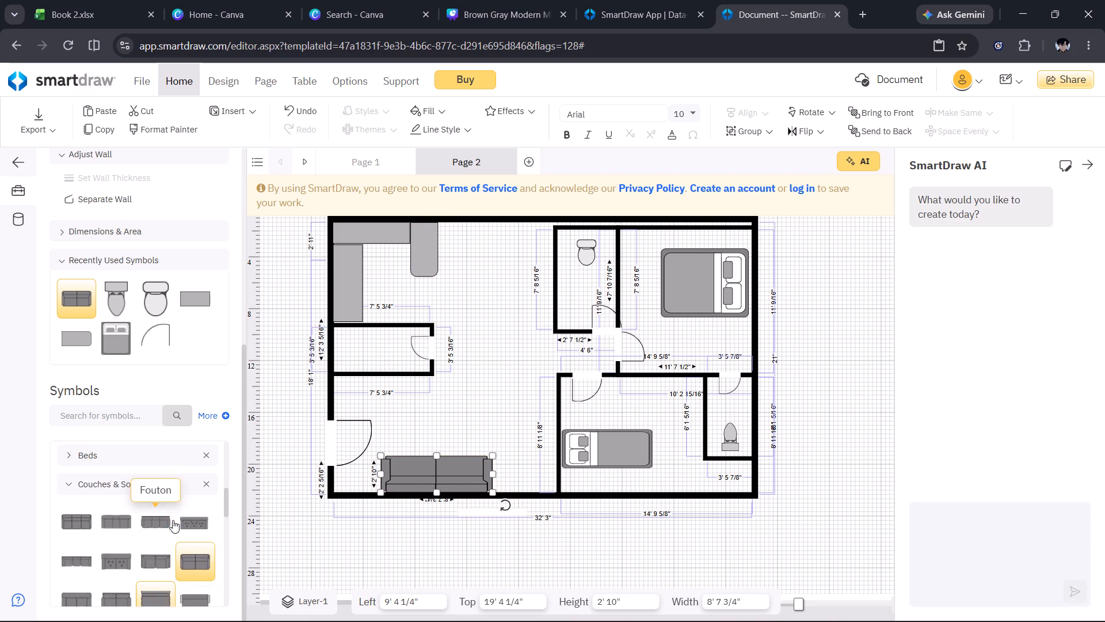
pyautogui.scroll(1, 173, 520)
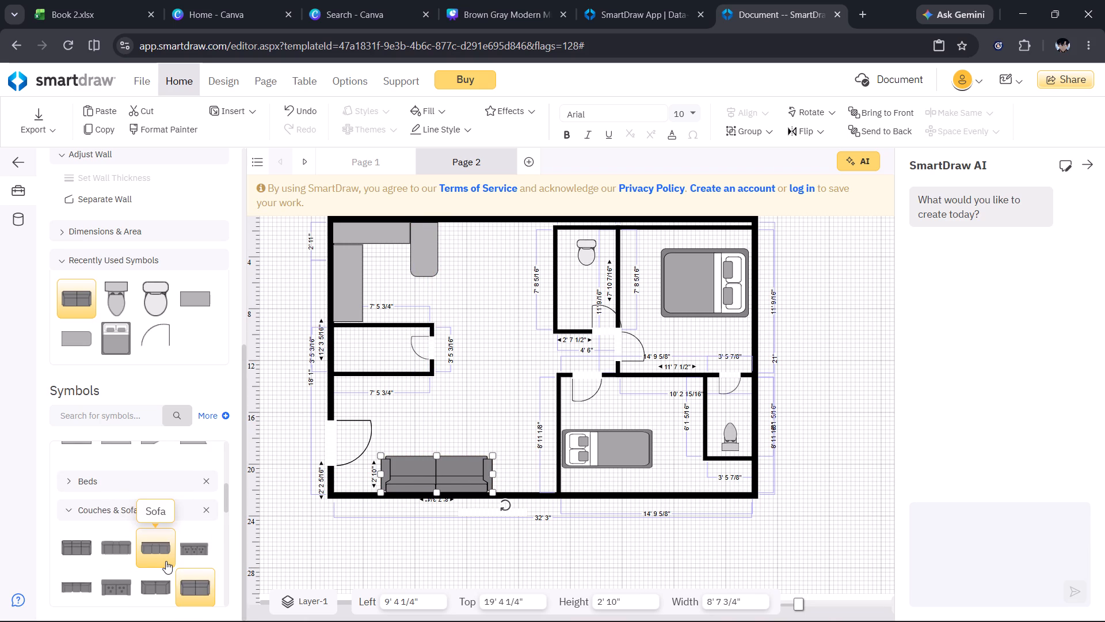
pyautogui.scroll(-2, 166, 561)
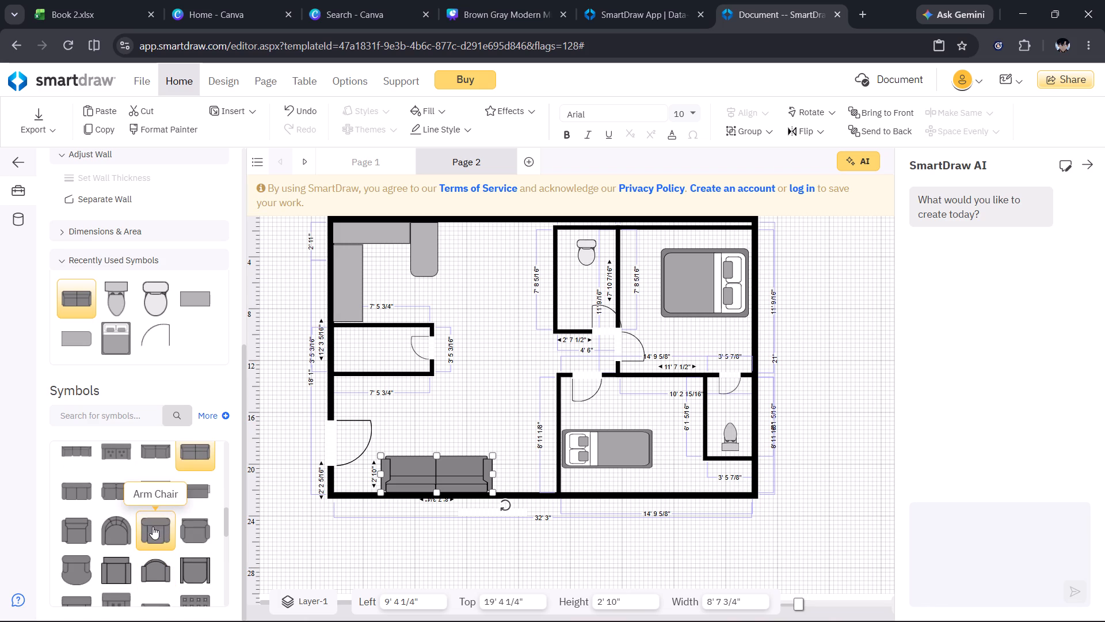
pyautogui.moveTo(72, 525); pyautogui.dragTo(352, 419)
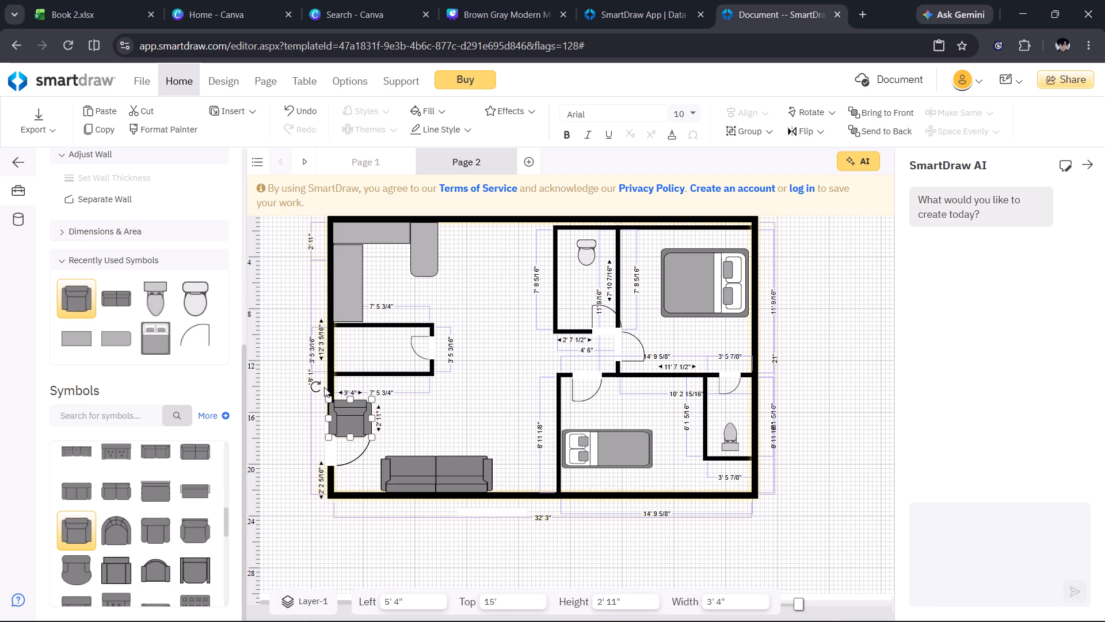
pyautogui.moveTo(317, 388); pyautogui.dragTo(292, 496)
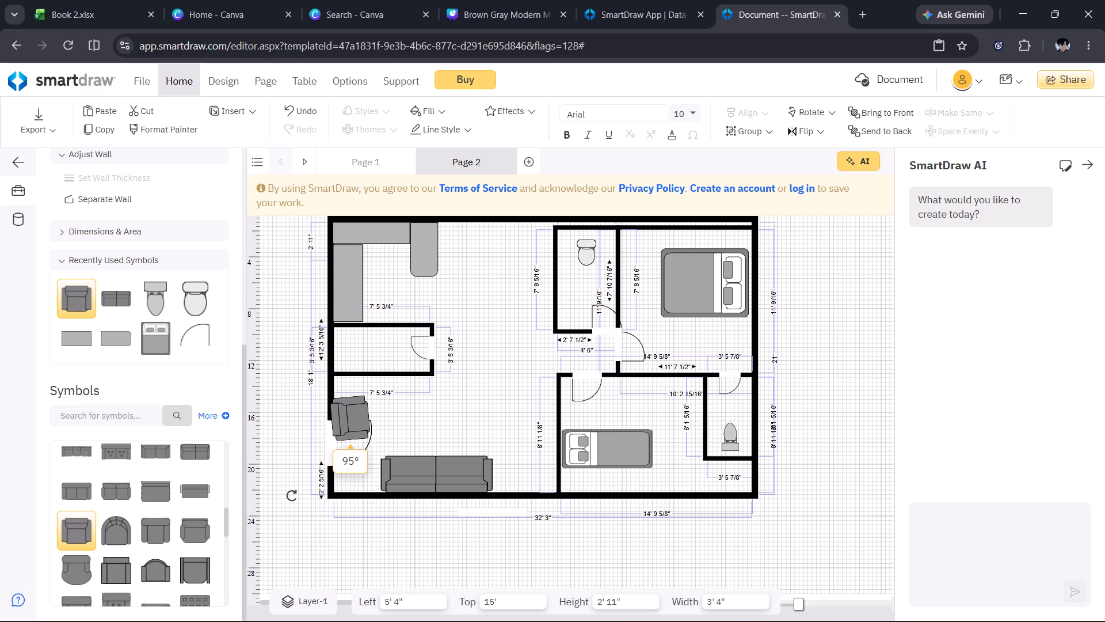
pyautogui.moveTo(292, 496); pyautogui.dragTo(283, 495)
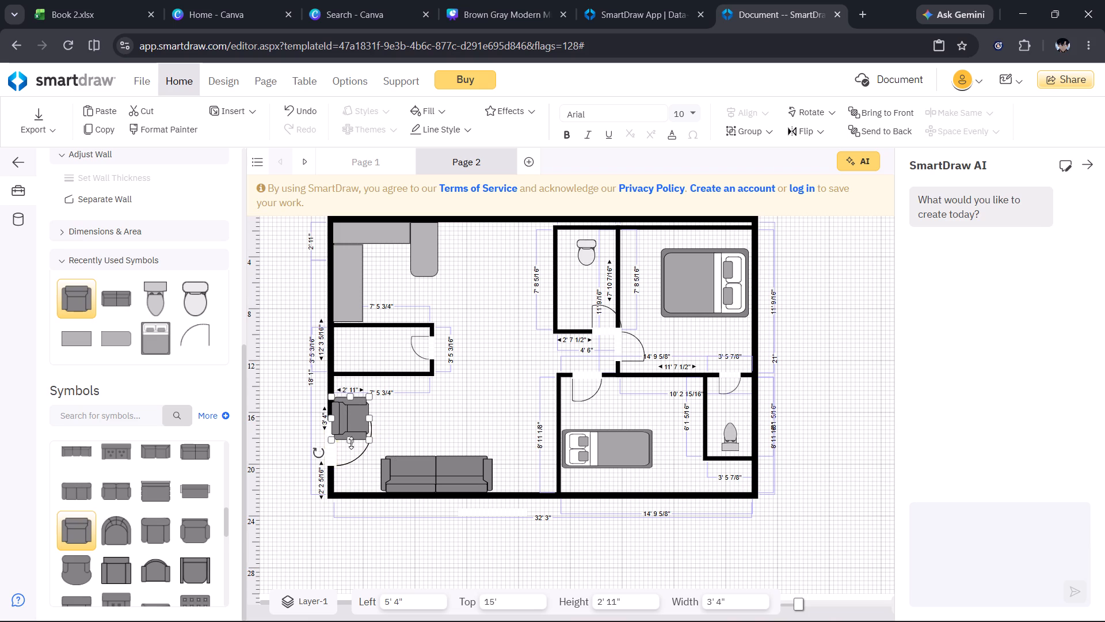
# Shrink the armchair to about 2' 3 3/4" by 2' 8" and fit it in the corner above the entrance door.
pyautogui.moveTo(350, 442); pyautogui.dragTo(348, 426)
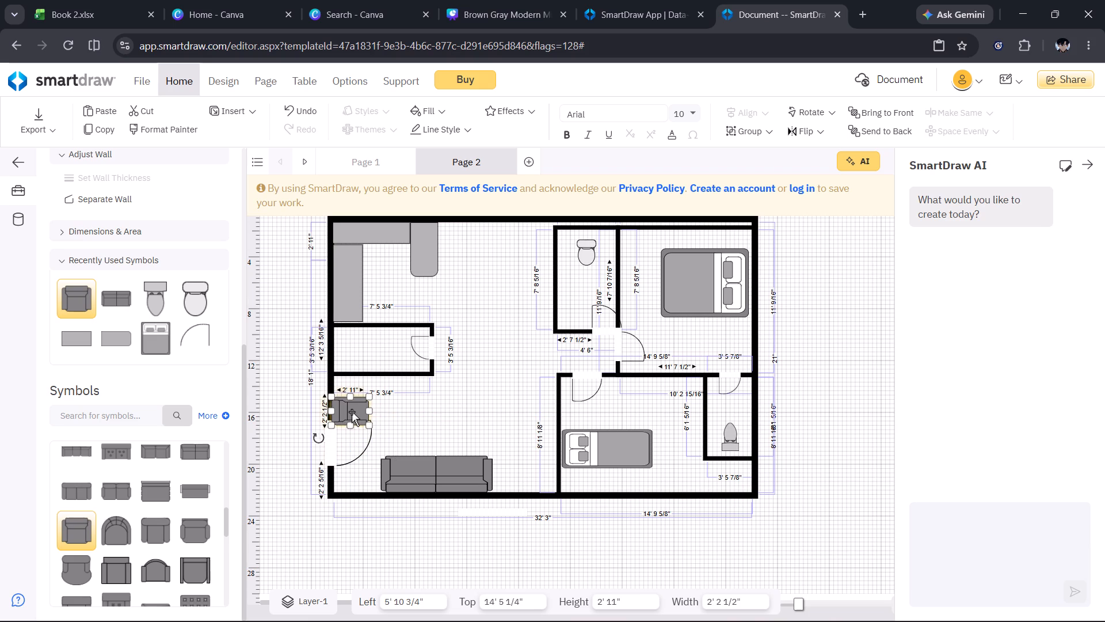
pyautogui.moveTo(352, 412); pyautogui.dragTo(357, 399)
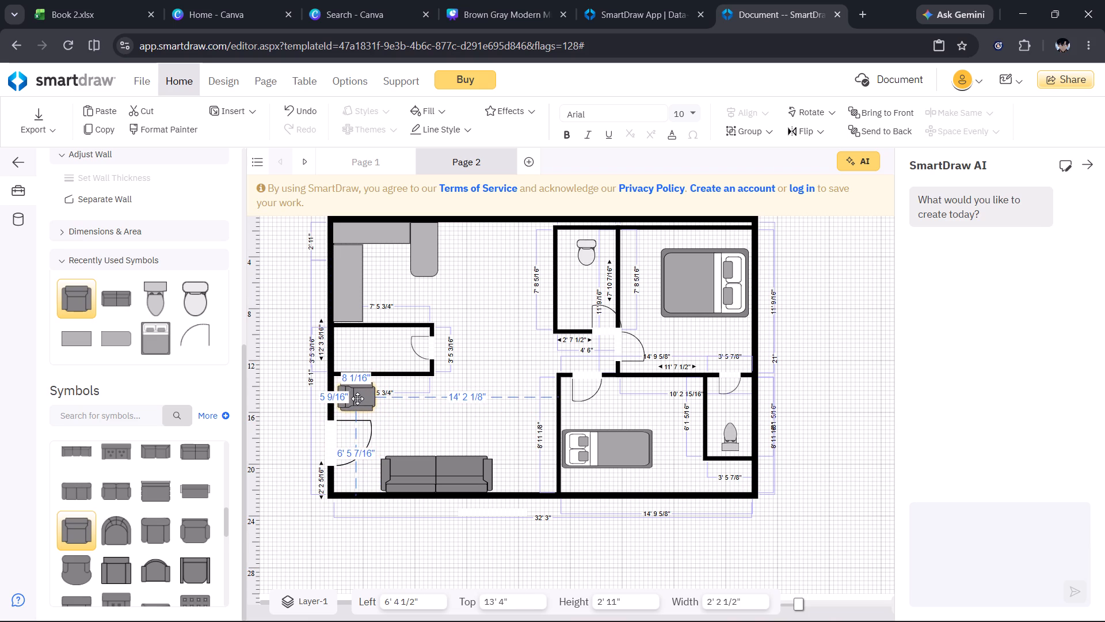
pyautogui.moveTo(357, 399); pyautogui.dragTo(356, 397)
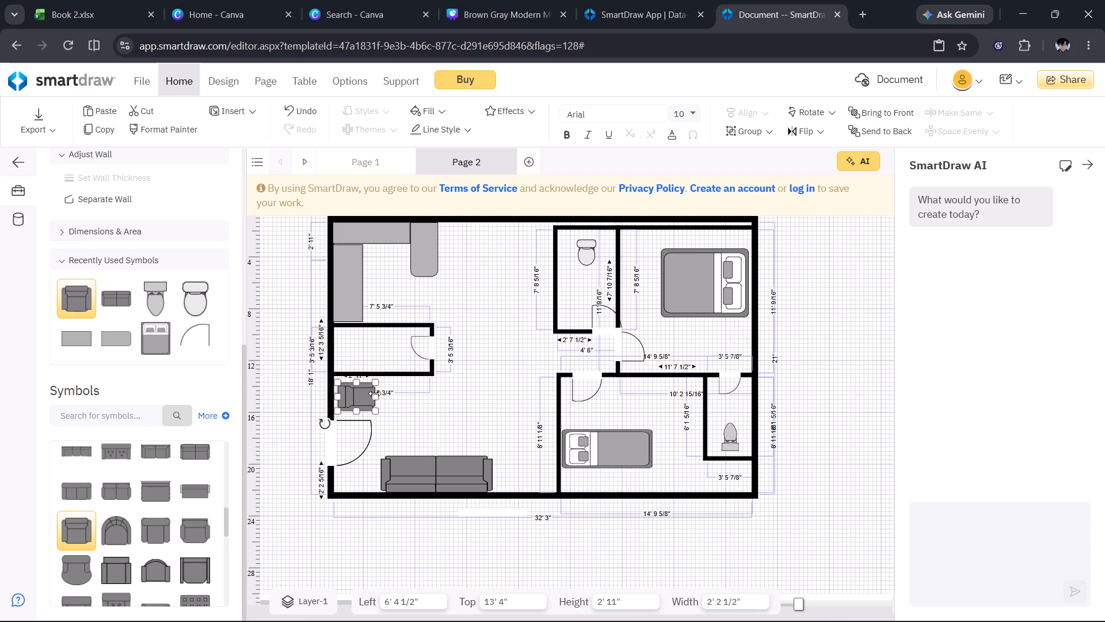
pyautogui.moveTo(378, 396); pyautogui.dragTo(393, 396)
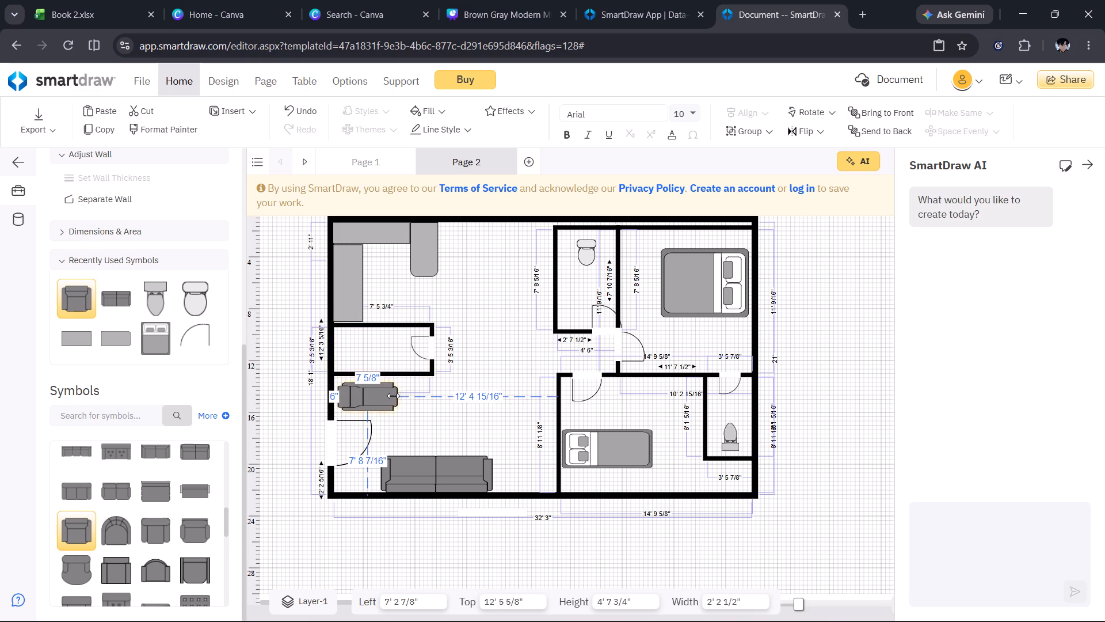
pyautogui.moveTo(393, 396); pyautogui.dragTo(368, 399)
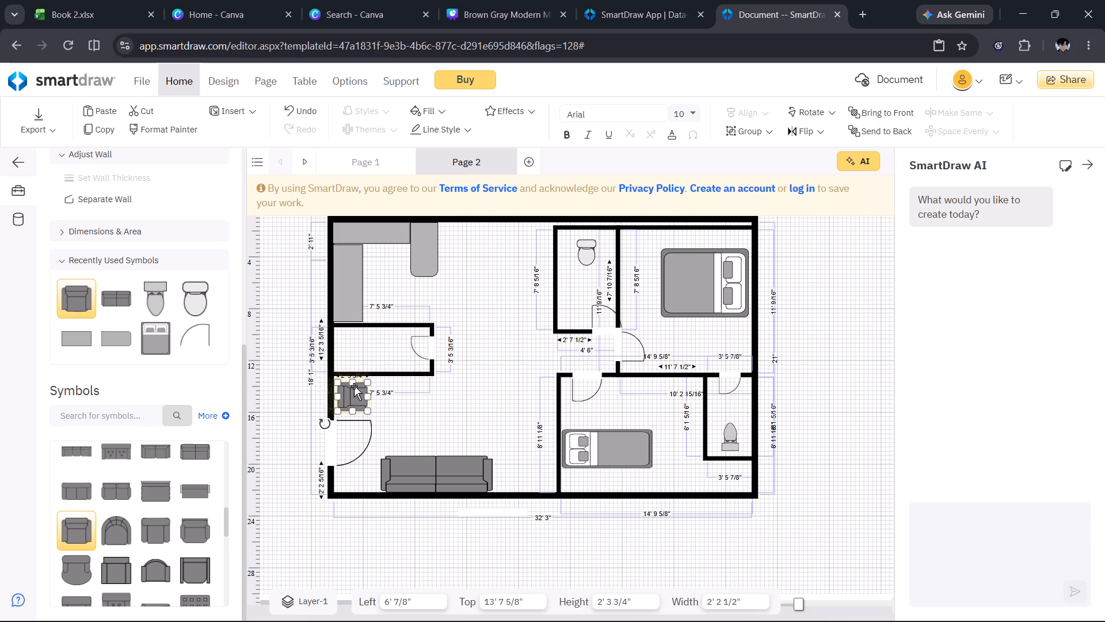
pyautogui.click(352, 380)
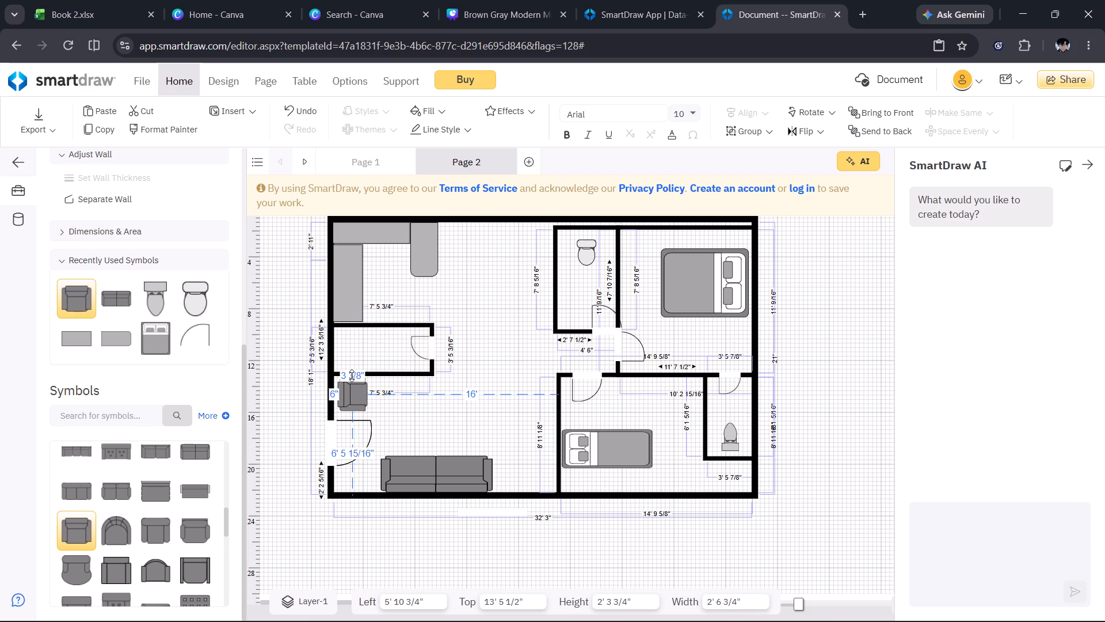
pyautogui.click(351, 410)
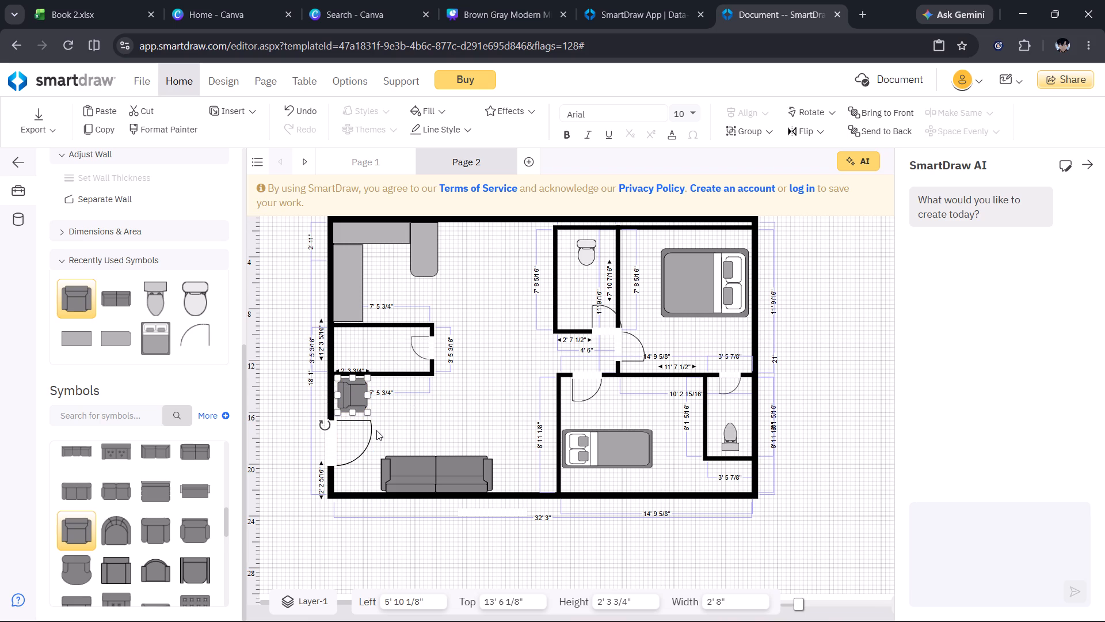
# Add a Rectangle Table for 4 from Tables between the kitchen counters and the upper bathroom, at about Left 15' 4", Top 4' 1/4".
pyautogui.scroll(2, 200, 491)
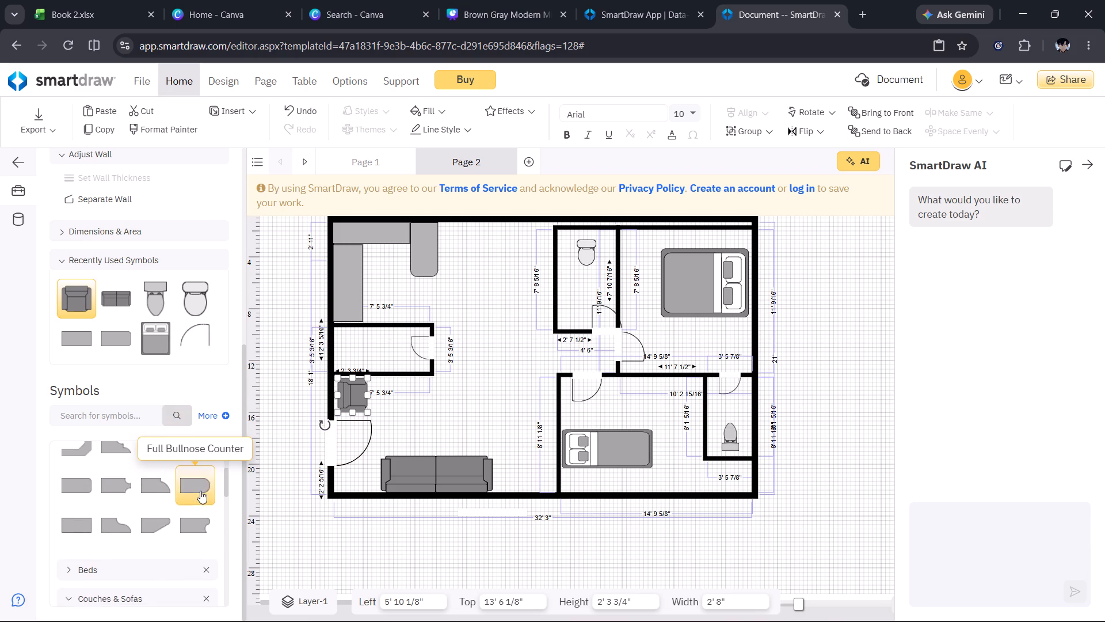
pyautogui.scroll(-1, 159, 534)
pyautogui.click(93, 518)
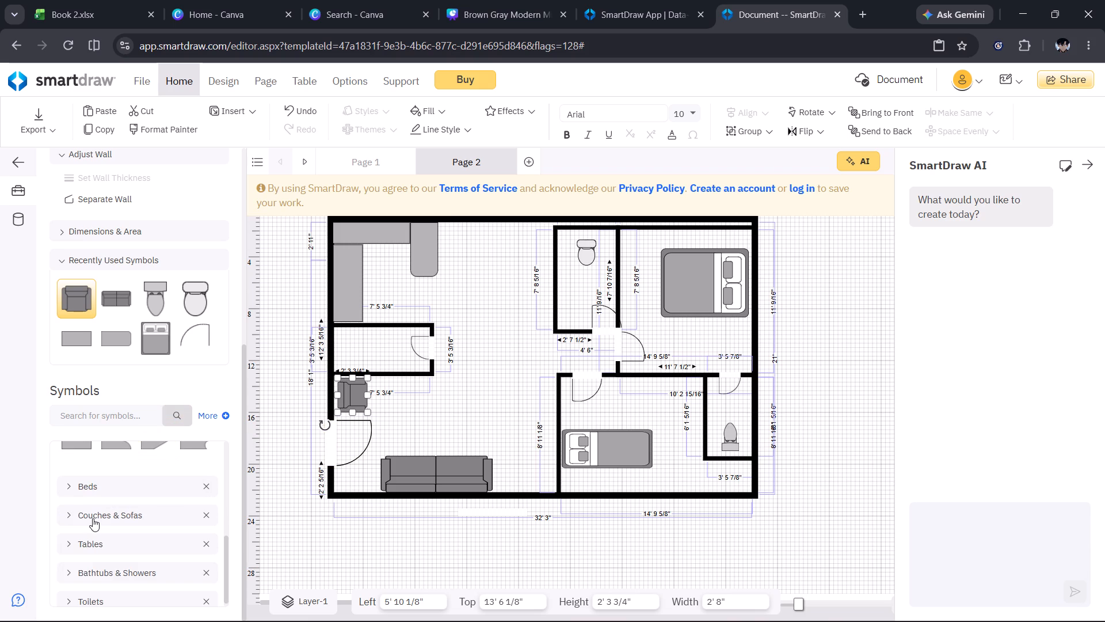
pyautogui.scroll(-2, 93, 518)
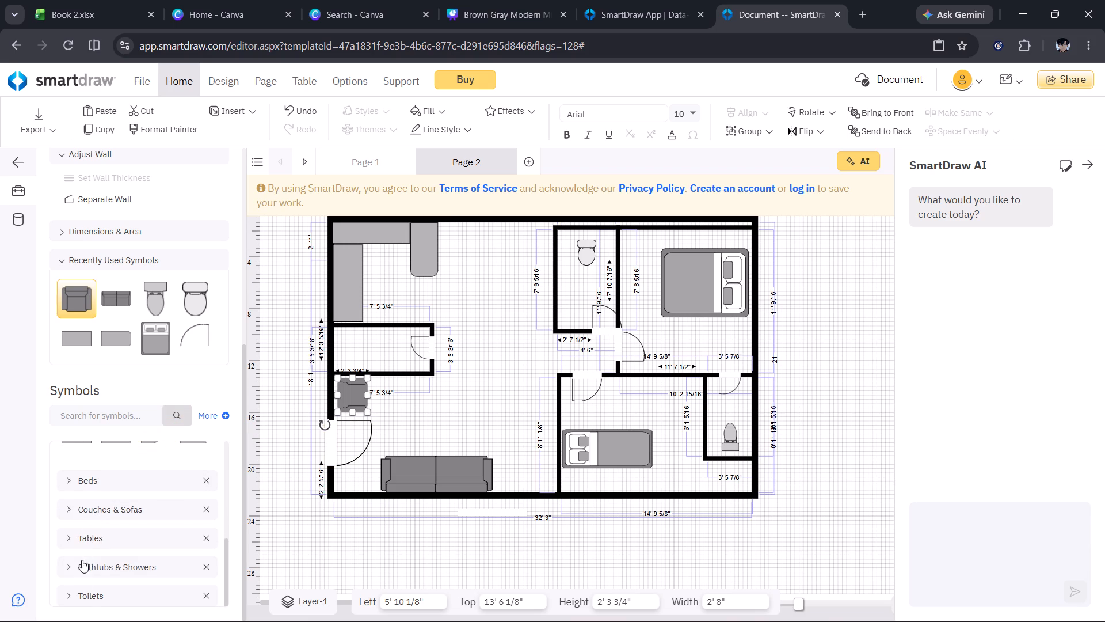
pyautogui.click(98, 538)
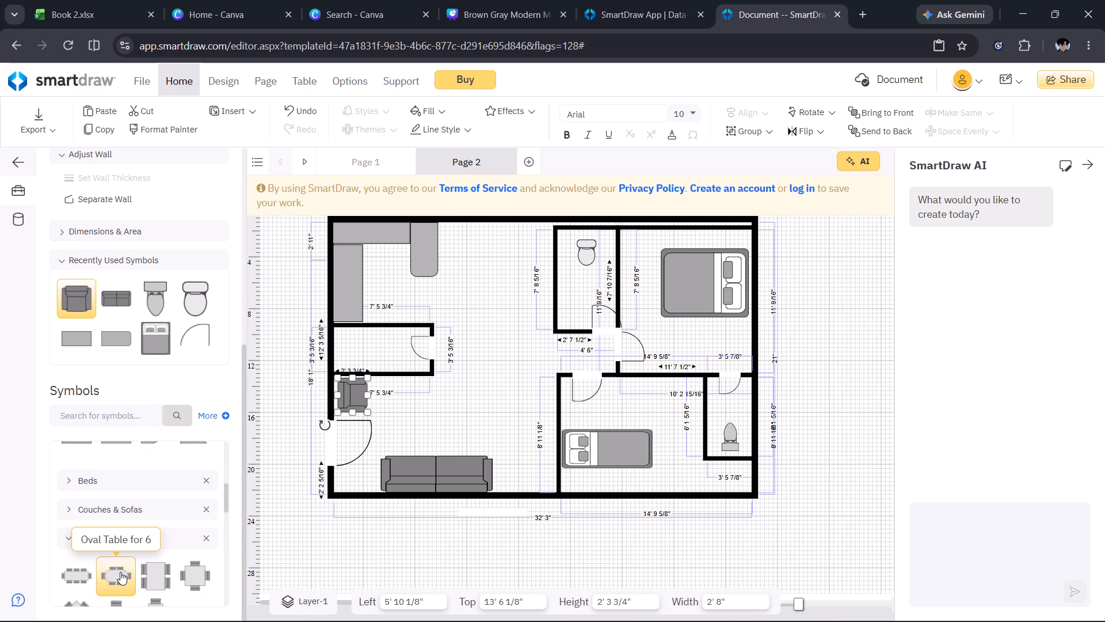
pyautogui.scroll(-2, 121, 568)
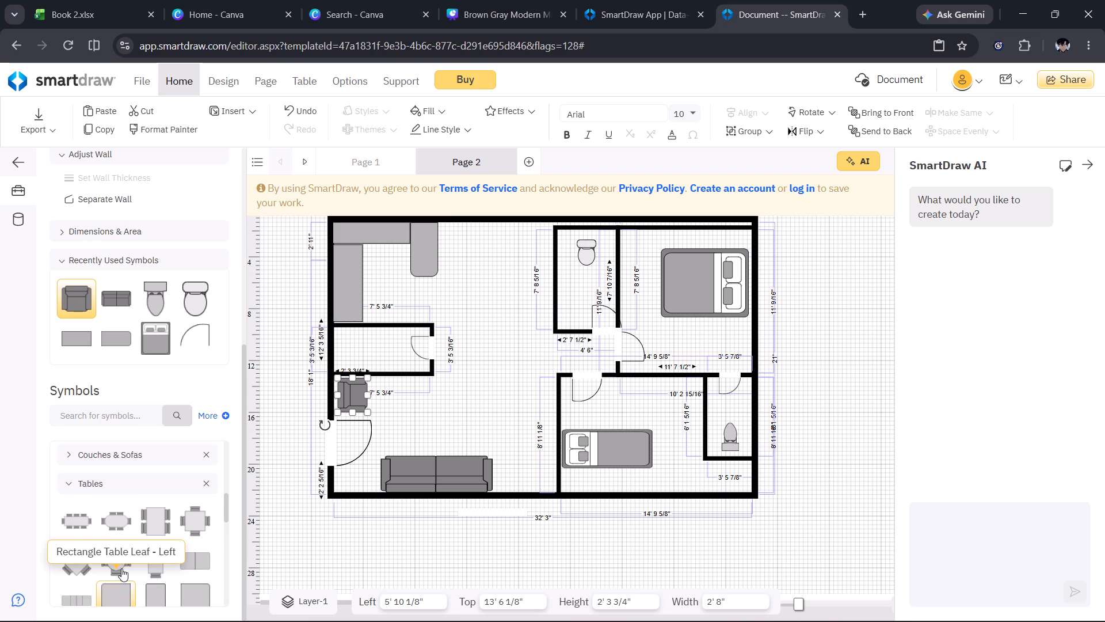
pyautogui.scroll(-1, 121, 568)
pyautogui.scroll(1, 121, 568)
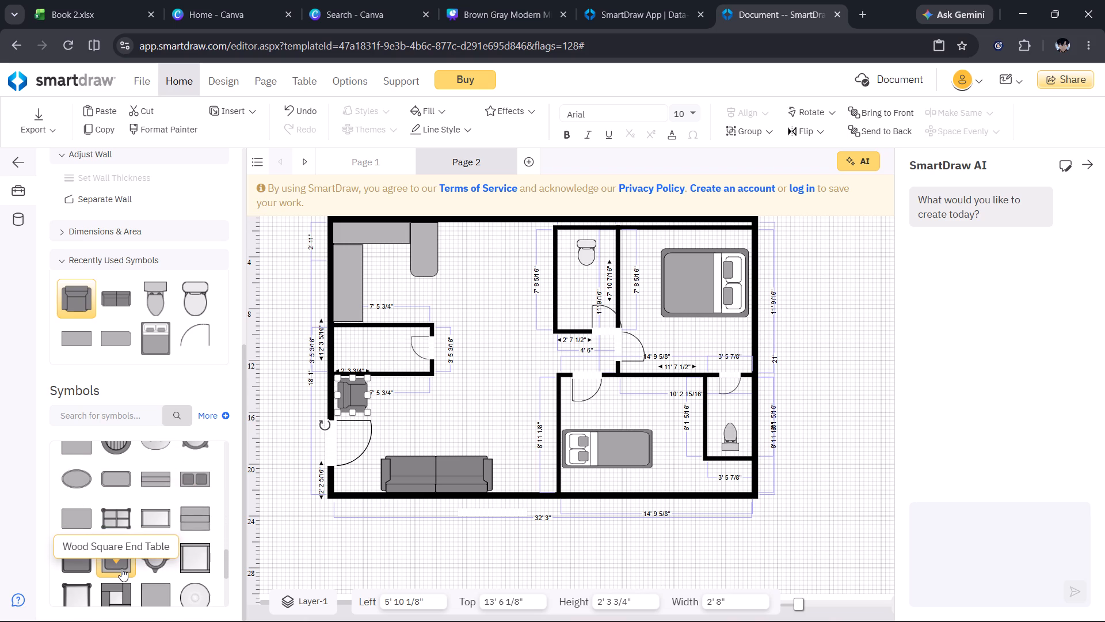
pyautogui.scroll(3, 121, 568)
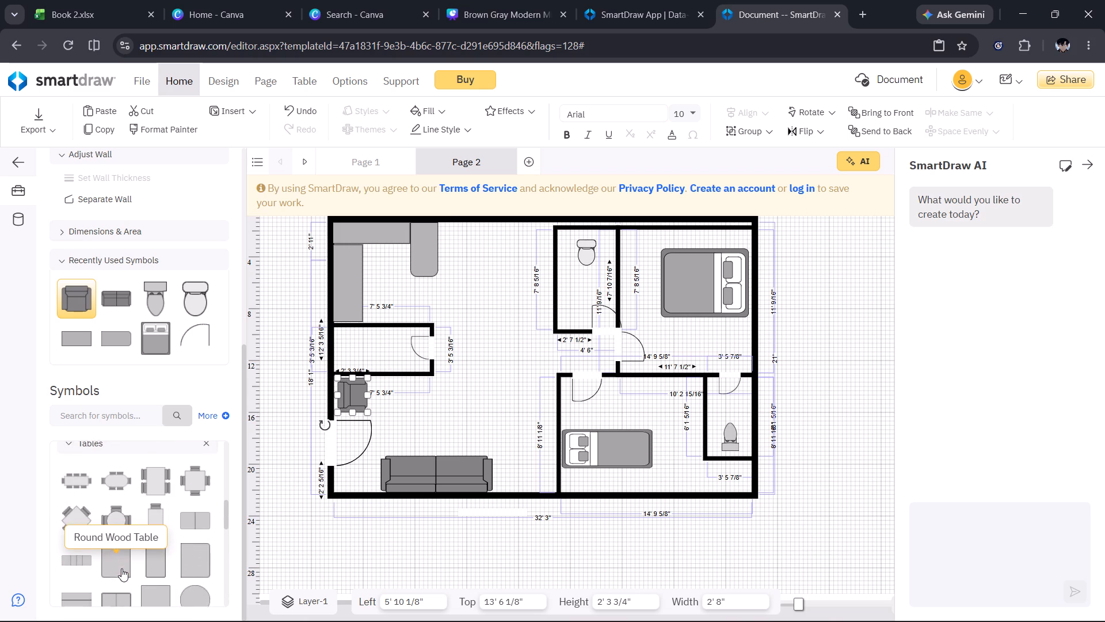
pyautogui.scroll(2, 121, 568)
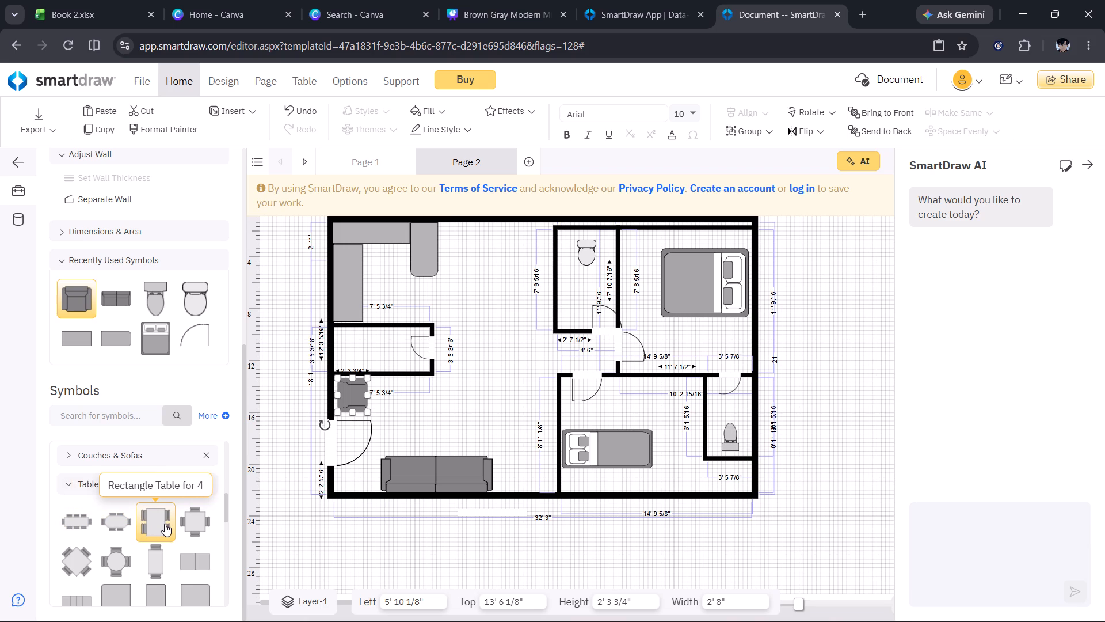
pyautogui.moveTo(156, 522); pyautogui.dragTo(478, 316)
pyautogui.moveTo(475, 316); pyautogui.dragTo(506, 289)
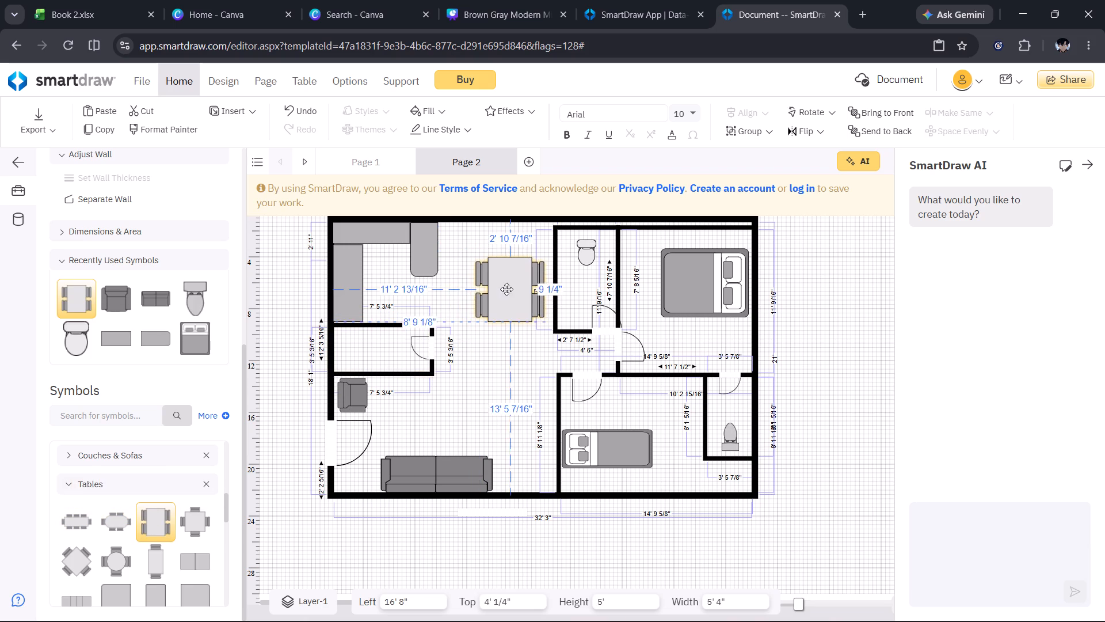
pyautogui.moveTo(506, 289); pyautogui.dragTo(488, 297)
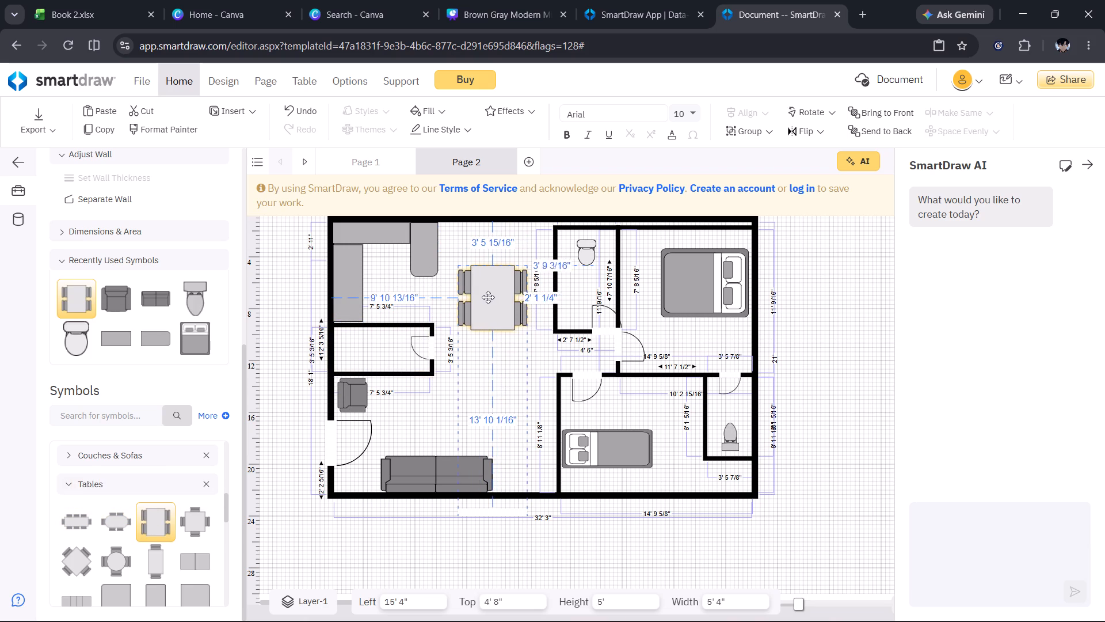
pyautogui.moveTo(488, 297); pyautogui.dragTo(489, 295)
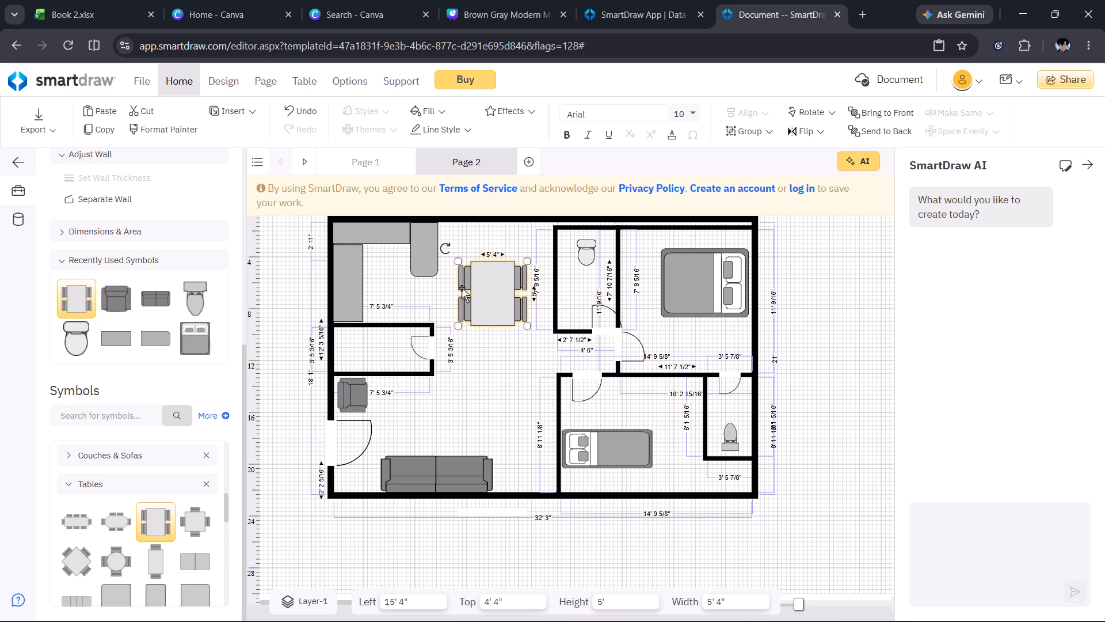
pyautogui.click(487, 290)
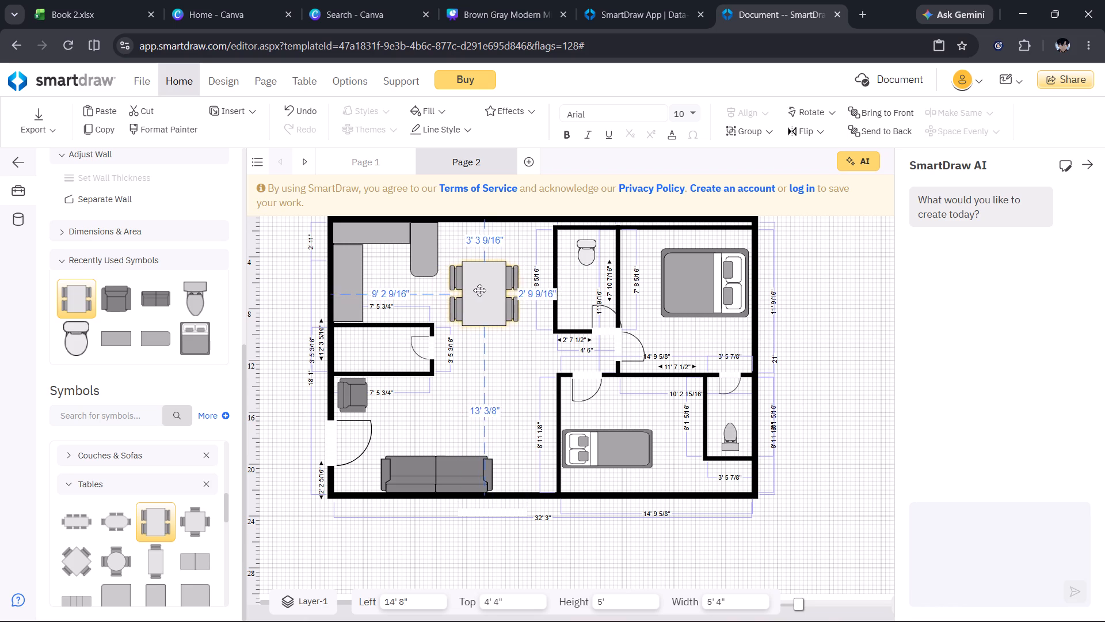
pyautogui.click(486, 288)
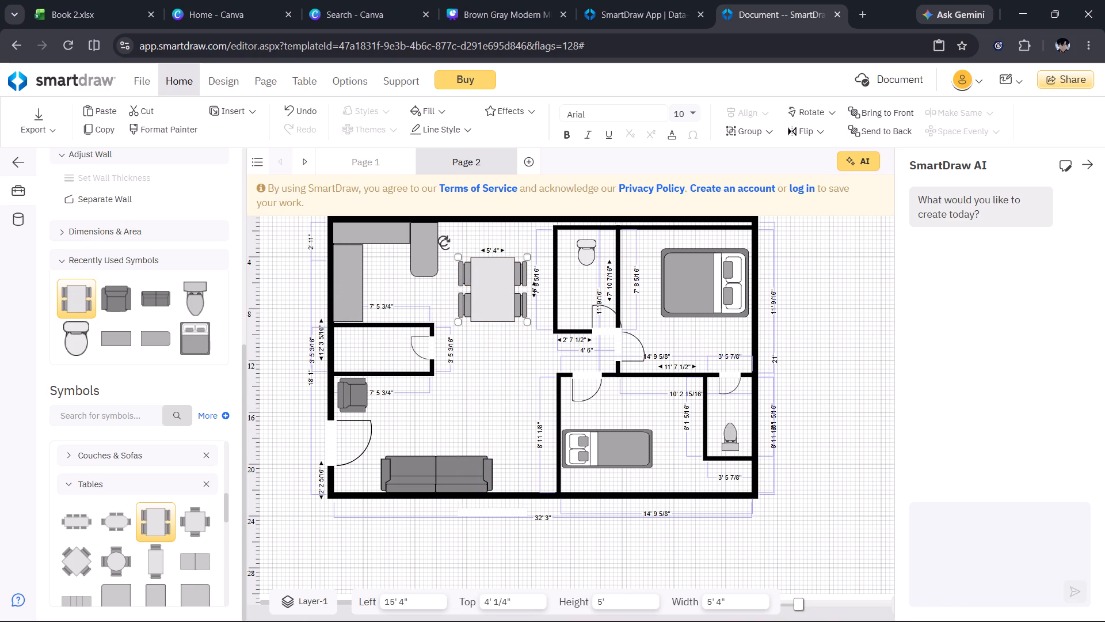
# Resize the dining table to about 4' 3/4" high by 4' 4" wide and position it at about Left 16' 4", Top 3' 4".
pyautogui.moveTo(529, 325); pyautogui.dragTo(502, 306)
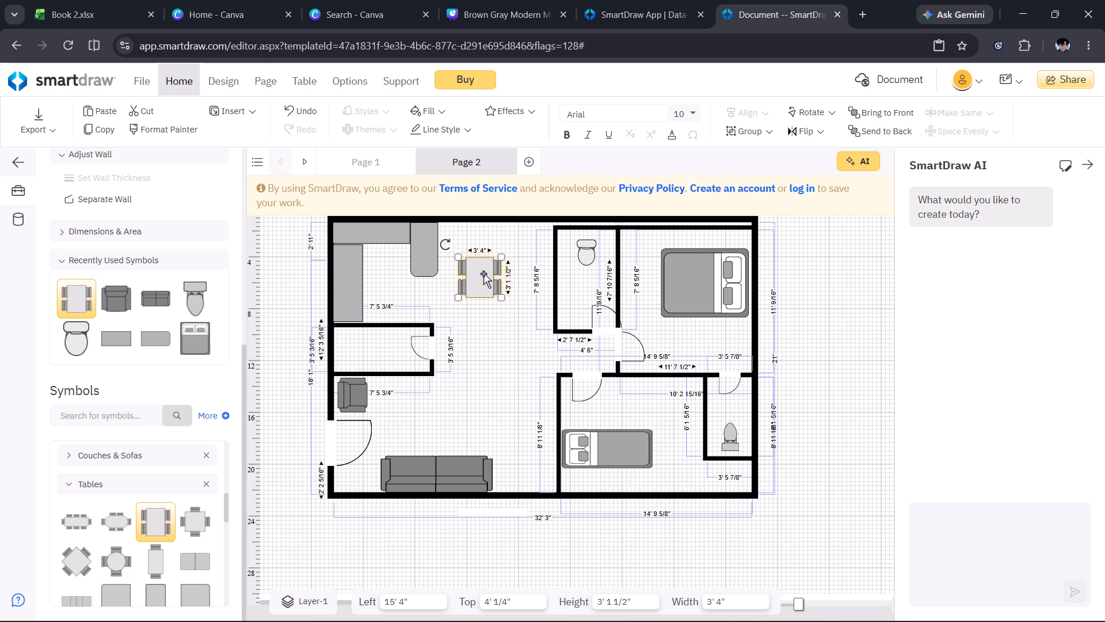
pyautogui.moveTo(483, 275); pyautogui.dragTo(496, 279)
pyautogui.moveTo(514, 261); pyautogui.dragTo(517, 252)
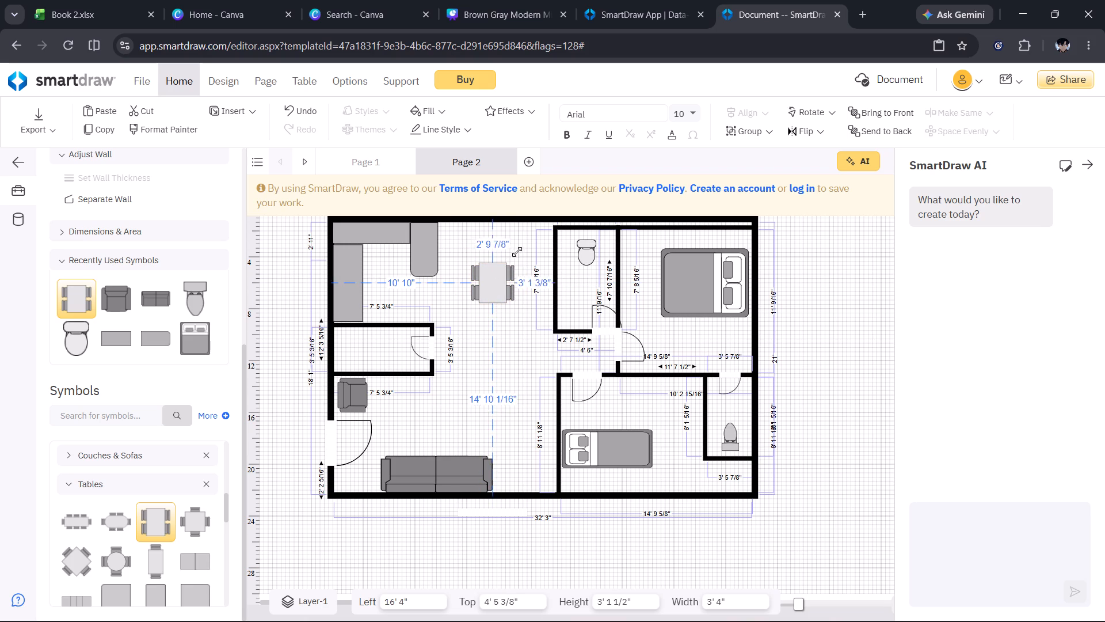
pyautogui.moveTo(517, 252); pyautogui.dragTo(522, 241)
pyautogui.moveTo(525, 305); pyautogui.dragTo(528, 311)
pyautogui.click(473, 308)
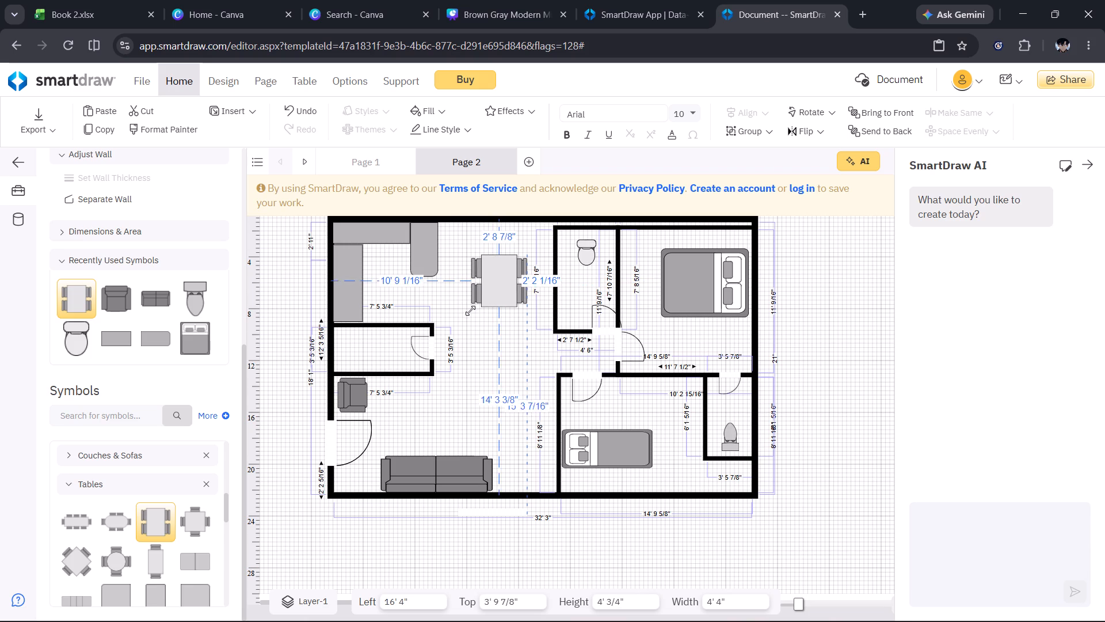
pyautogui.click(501, 280)
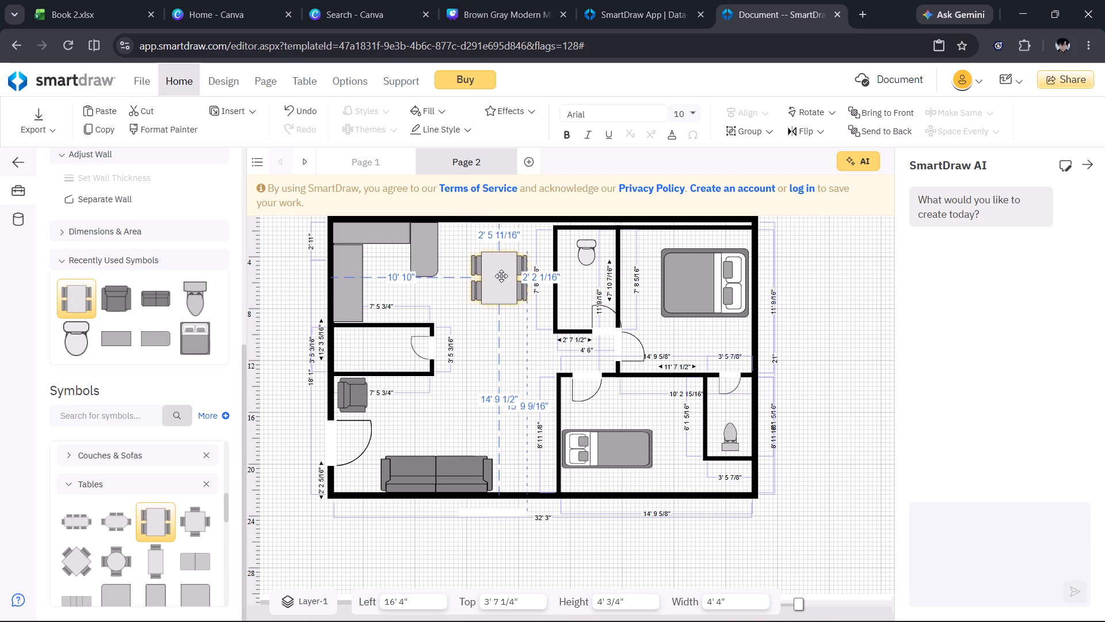
# Look through the Tables, Bathtubs & Showers and Countertops symbols for further furnishings.
pyautogui.scroll(-1, 128, 481)
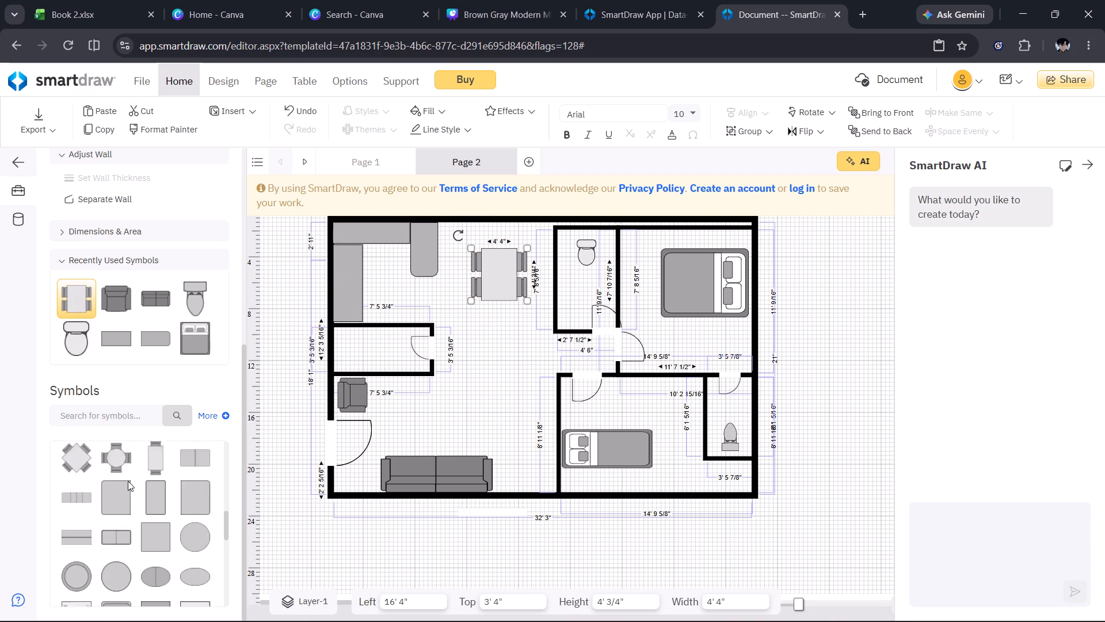
pyautogui.scroll(-3, 128, 481)
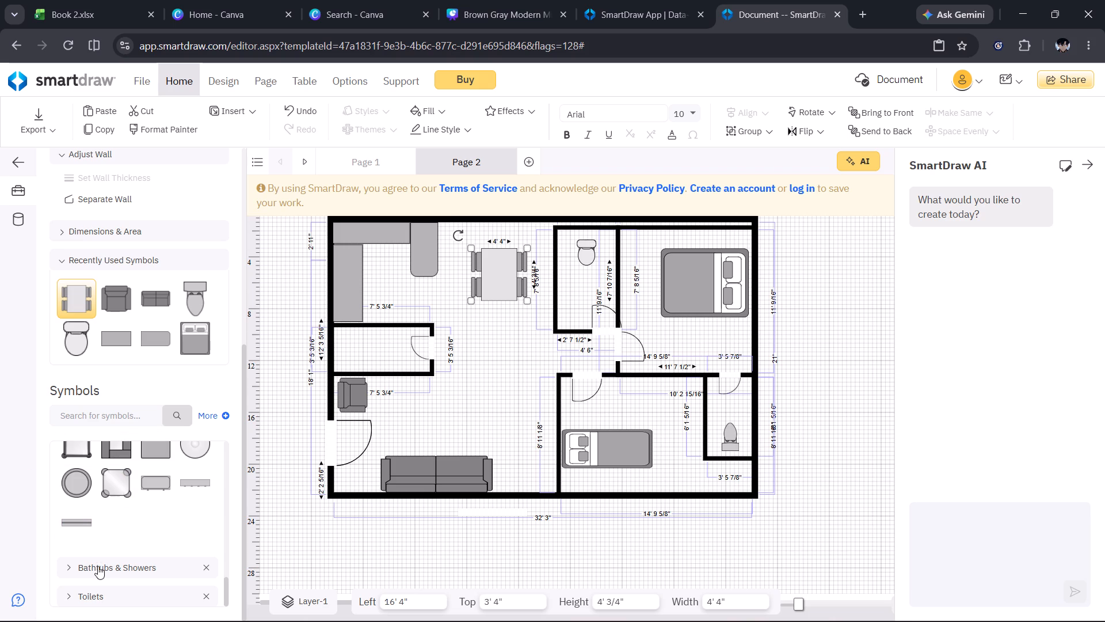
pyautogui.click(76, 563)
pyautogui.click(62, 566)
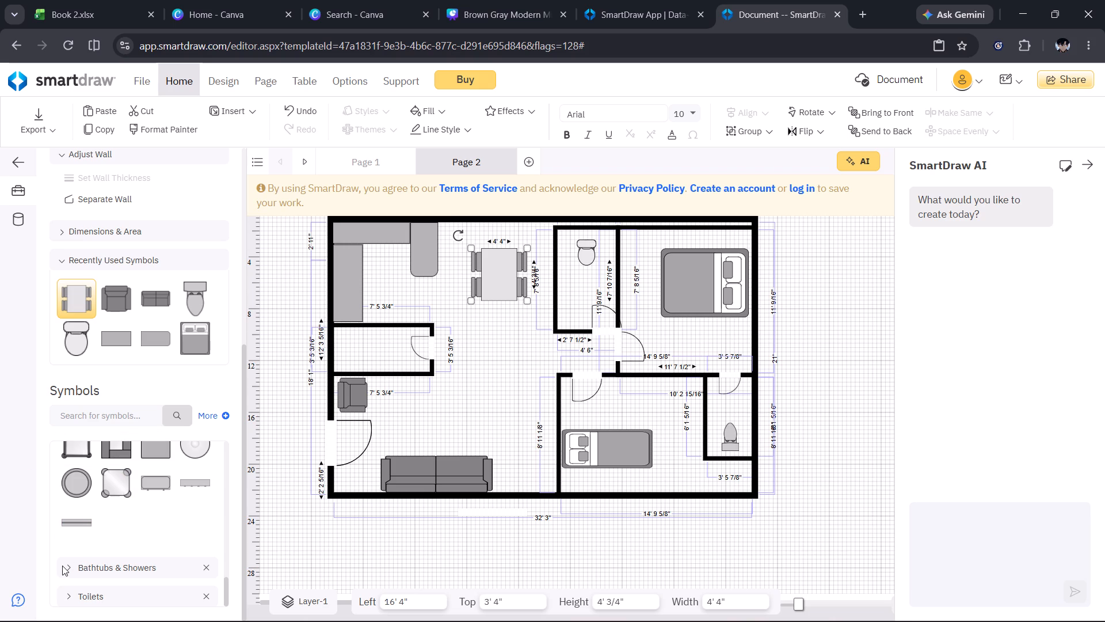
pyautogui.click(66, 567)
pyautogui.scroll(-1, 71, 567)
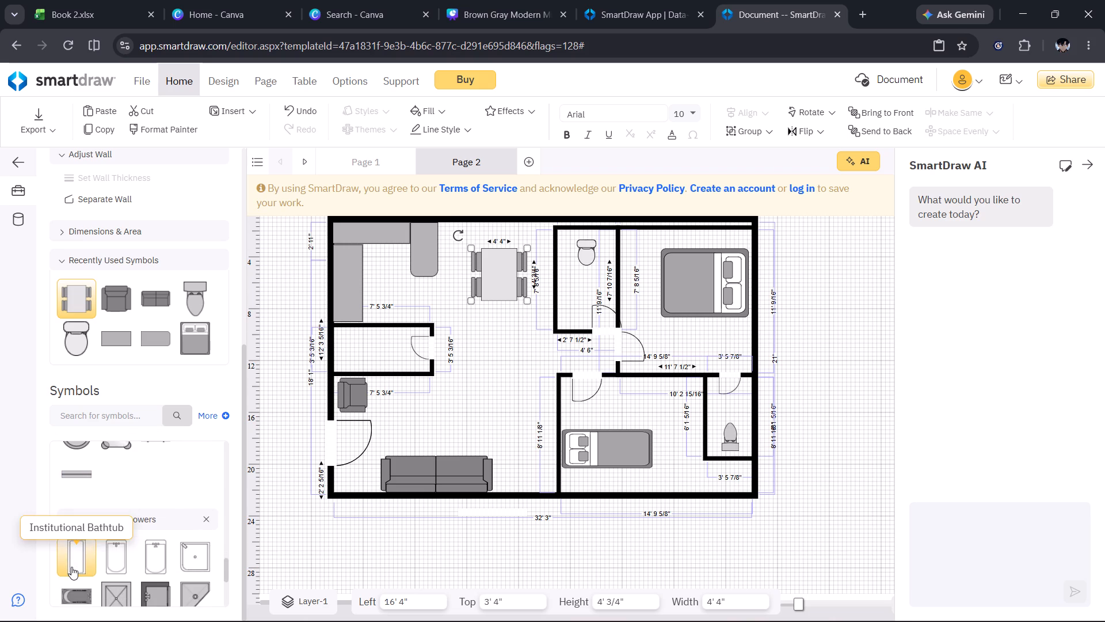
pyautogui.scroll(-1, 71, 567)
pyautogui.scroll(-1, 122, 572)
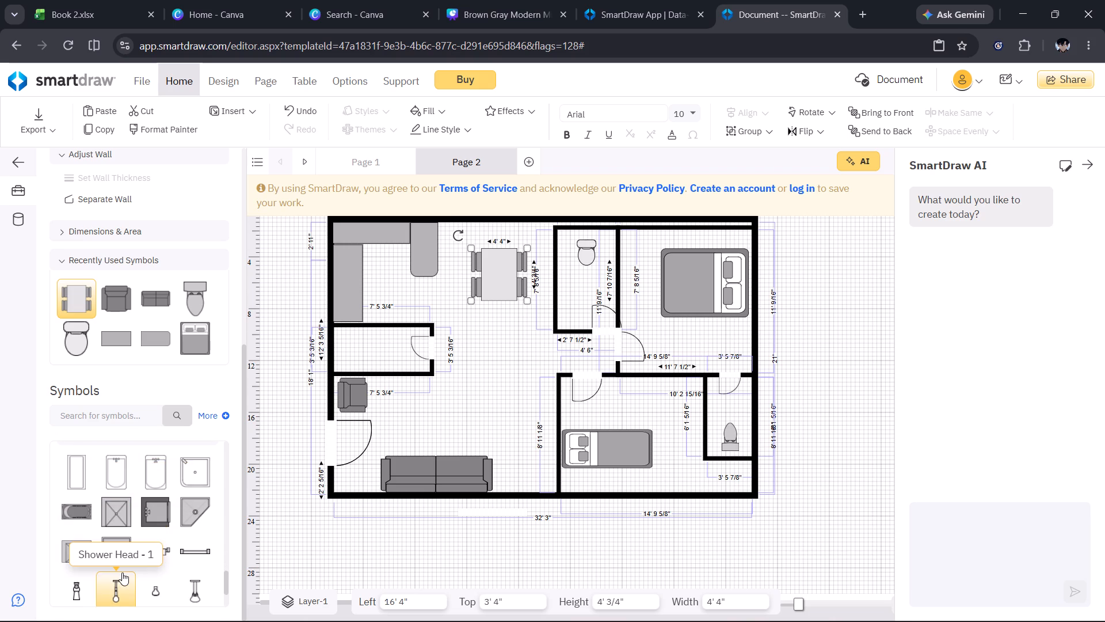
pyautogui.scroll(-1, 137, 577)
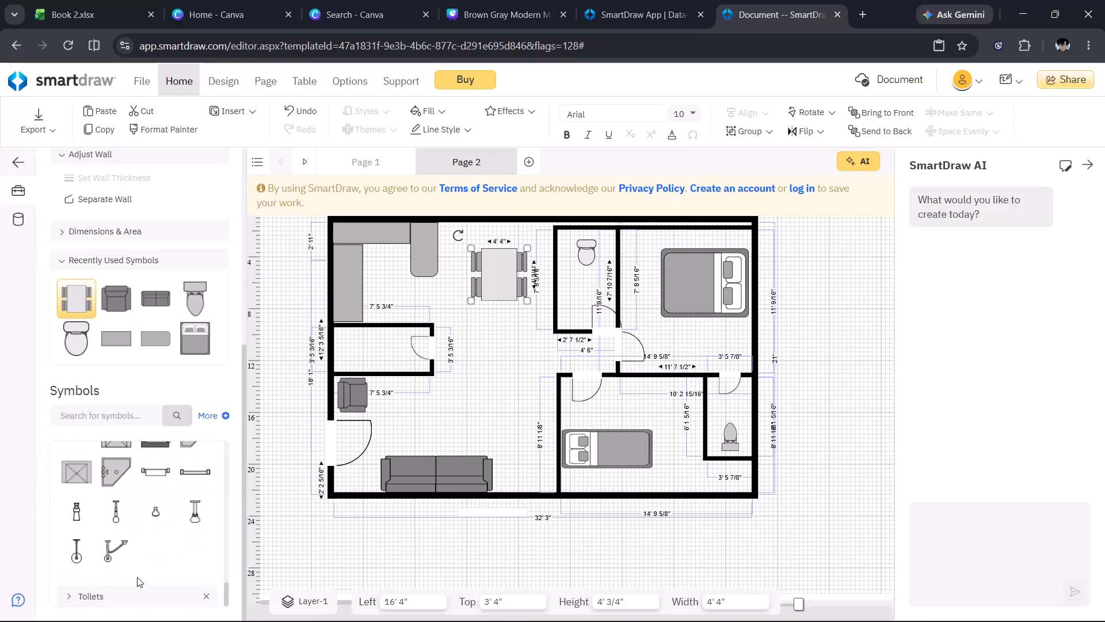
pyautogui.scroll(-1, 137, 577)
pyautogui.scroll(1, 174, 509)
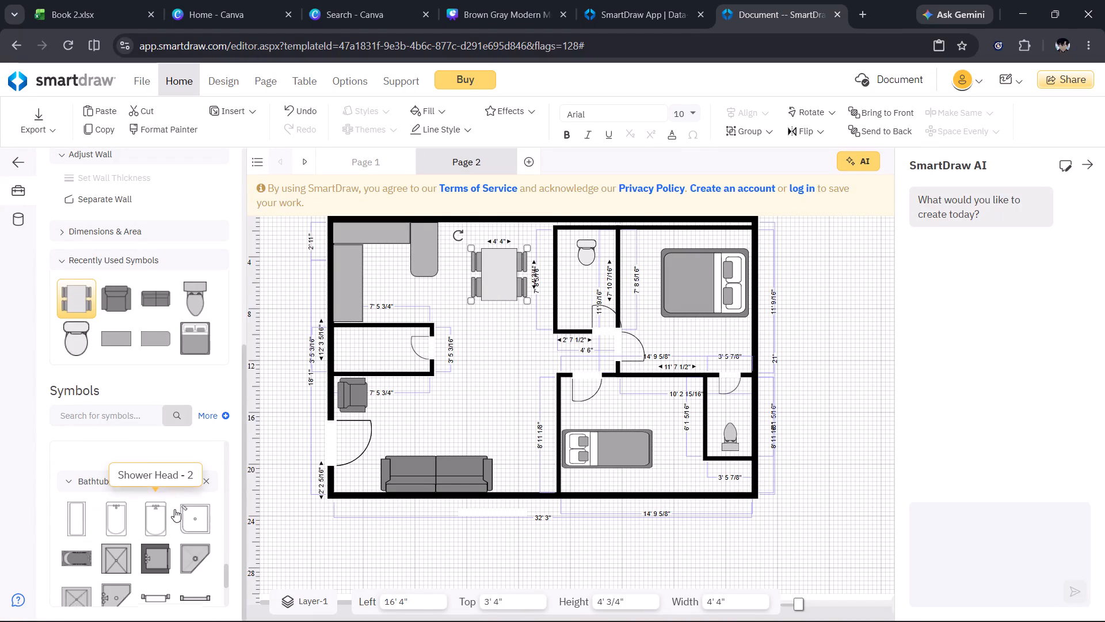
pyautogui.scroll(2, 174, 509)
pyautogui.scroll(1, 109, 495)
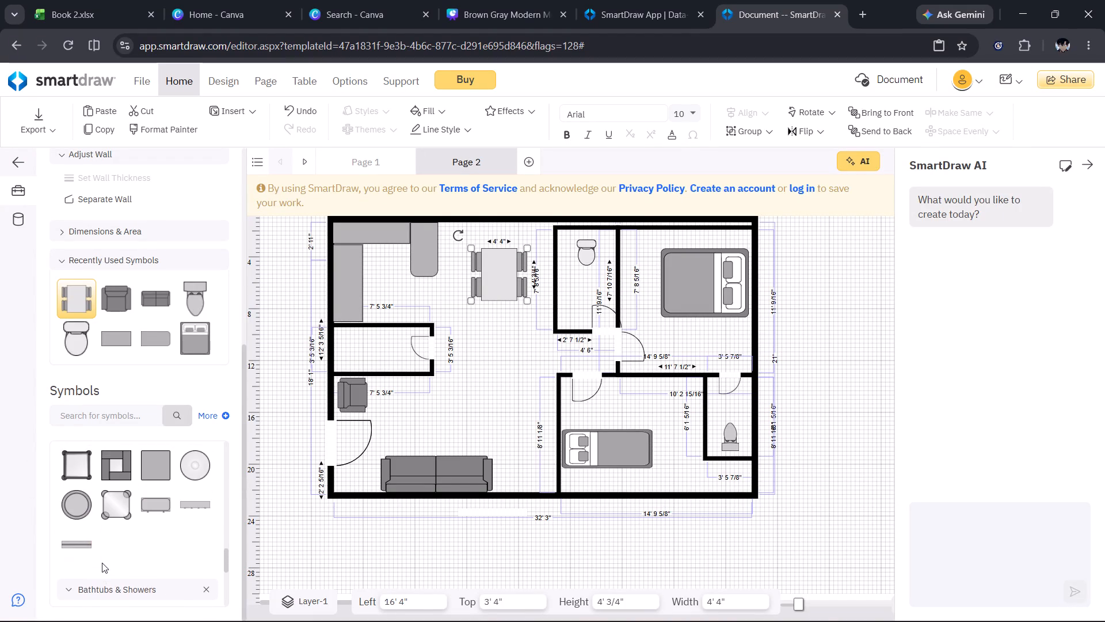
pyautogui.scroll(4, 102, 563)
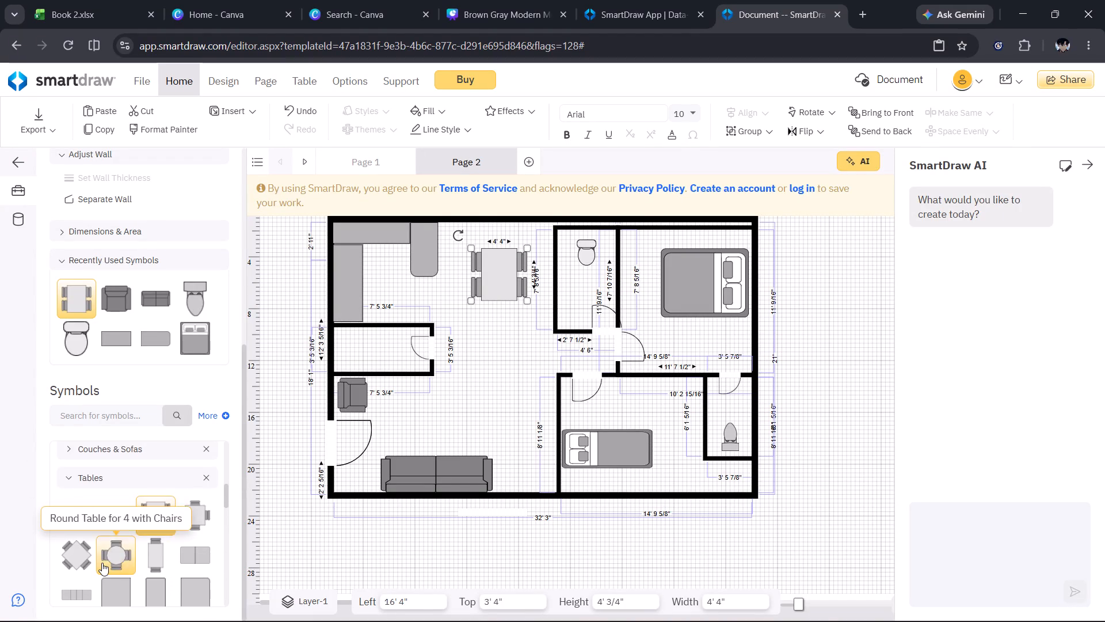
pyautogui.scroll(2, 102, 563)
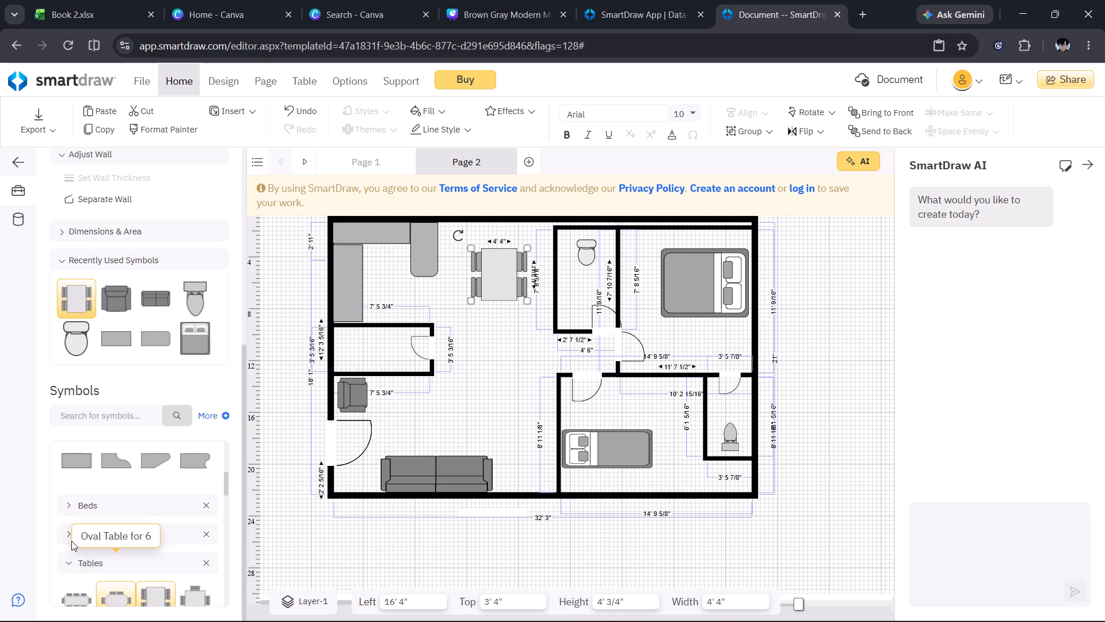
pyautogui.scroll(1, 68, 506)
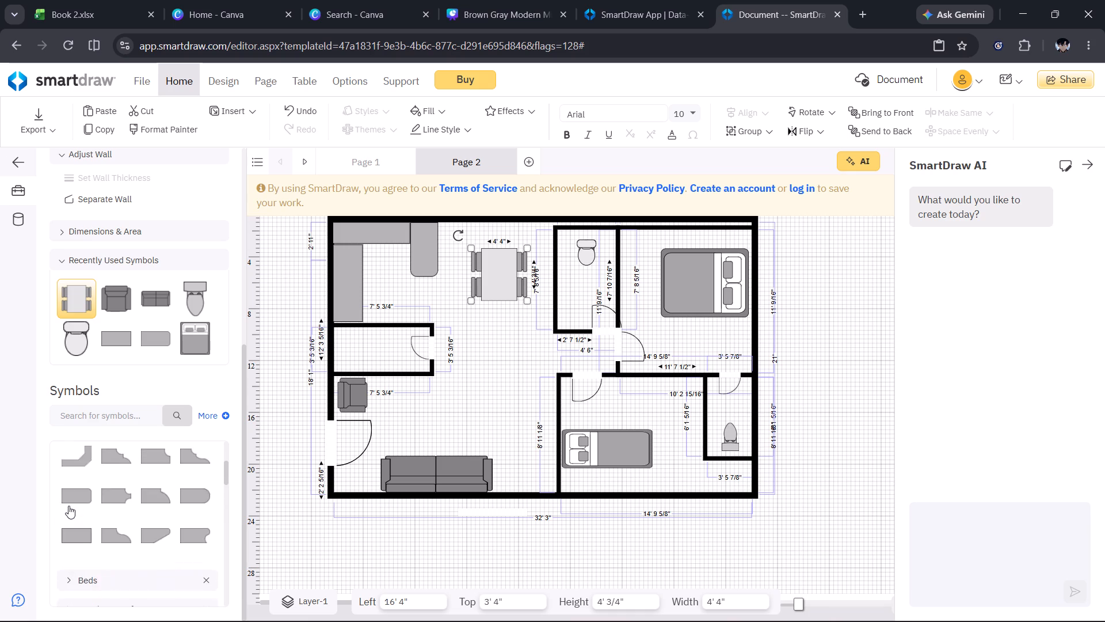
pyautogui.scroll(2, 68, 506)
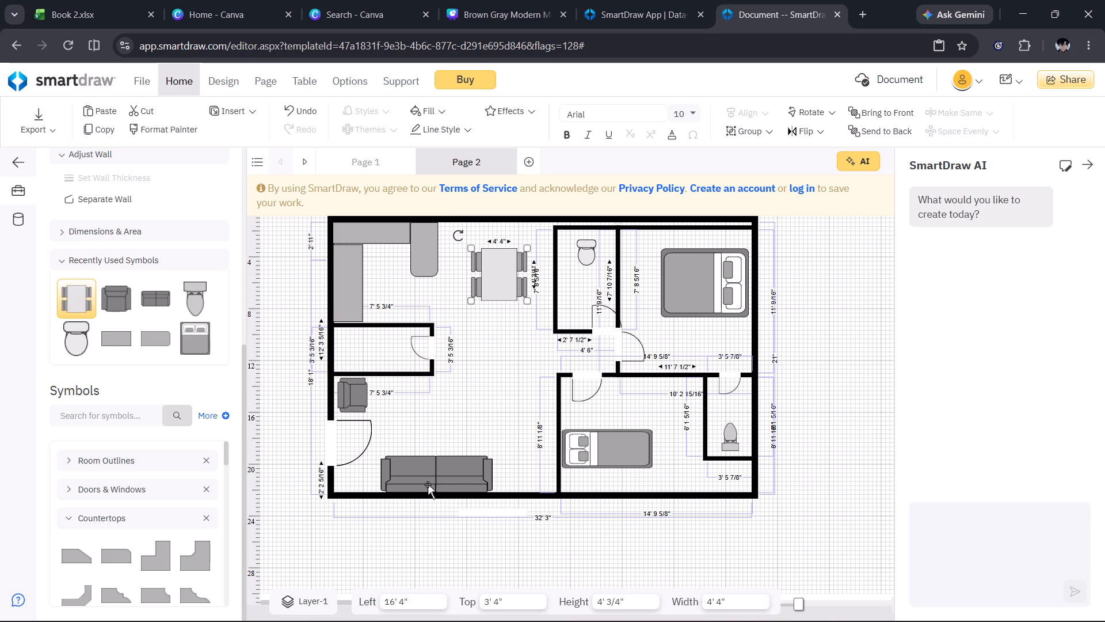
# Widen the outer wall outline to about 35' 5" by moving its right-hand wall outward, past the bedroom and small bathroom.
pyautogui.click(757, 355)
pyautogui.moveTo(756, 356); pyautogui.dragTo(755, 357)
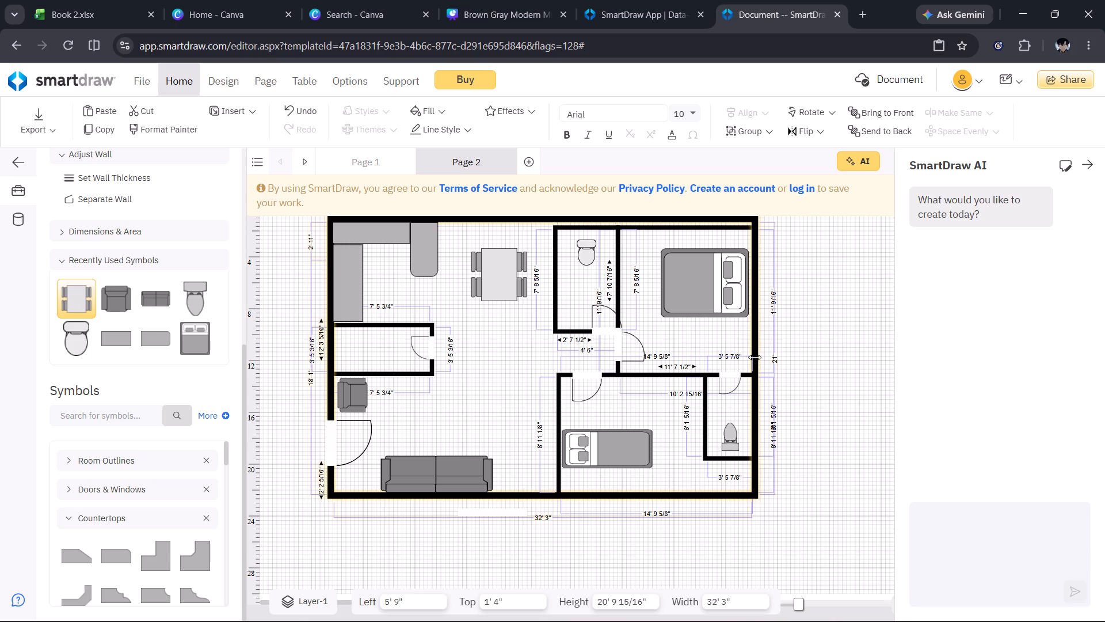
pyautogui.moveTo(755, 357); pyautogui.dragTo(750, 358)
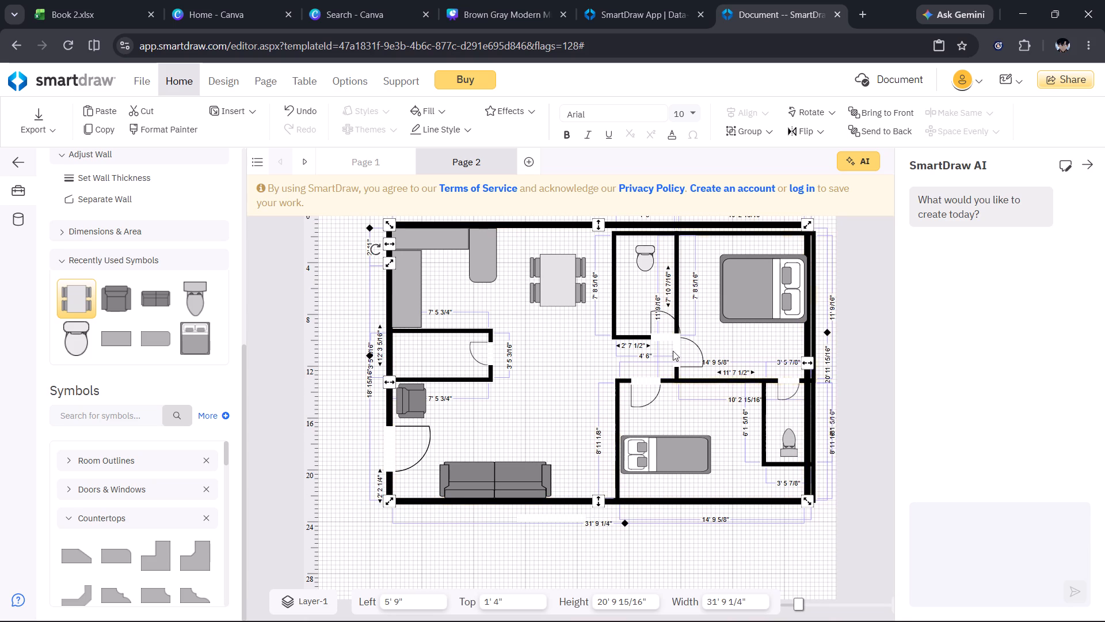
pyautogui.click(678, 314)
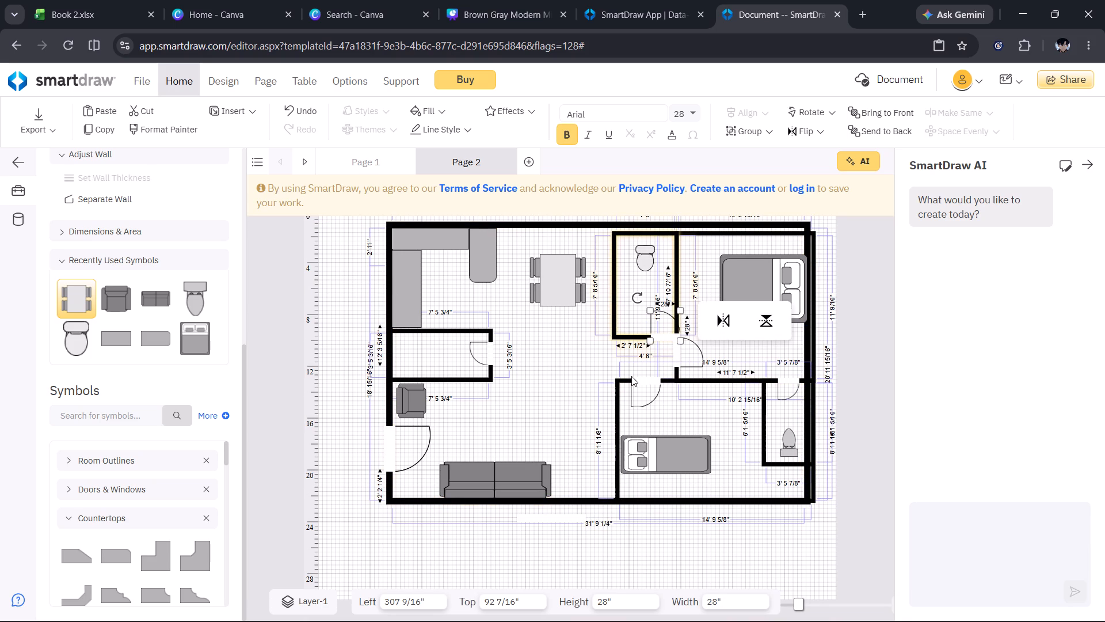
pyautogui.click(806, 359)
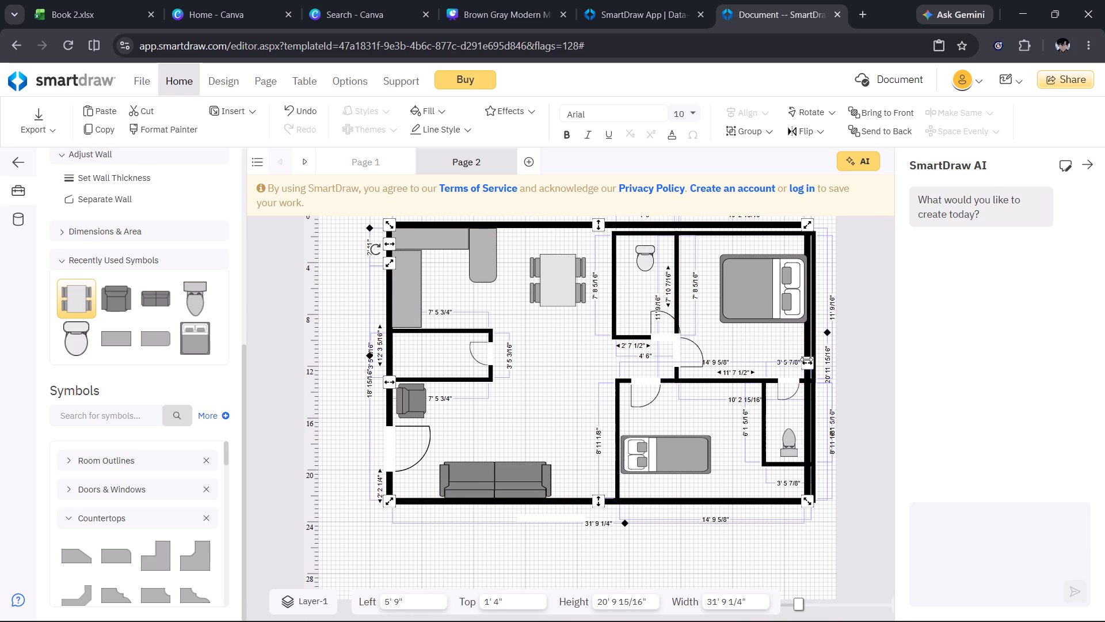
pyautogui.moveTo(806, 363); pyautogui.dragTo(826, 365)
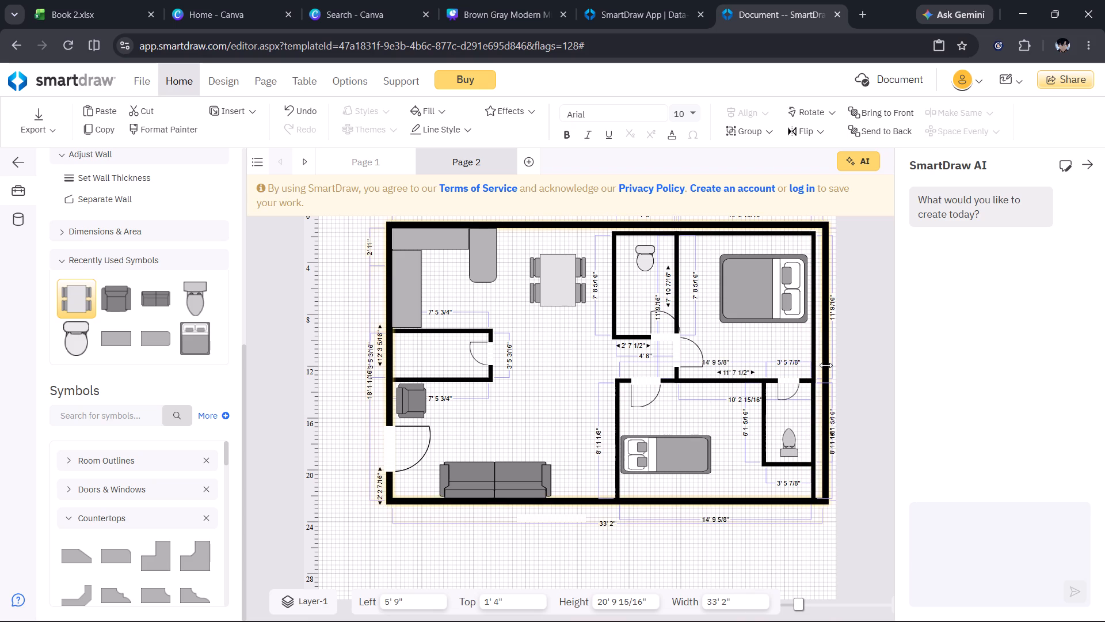
pyautogui.moveTo(826, 365); pyautogui.dragTo(832, 364)
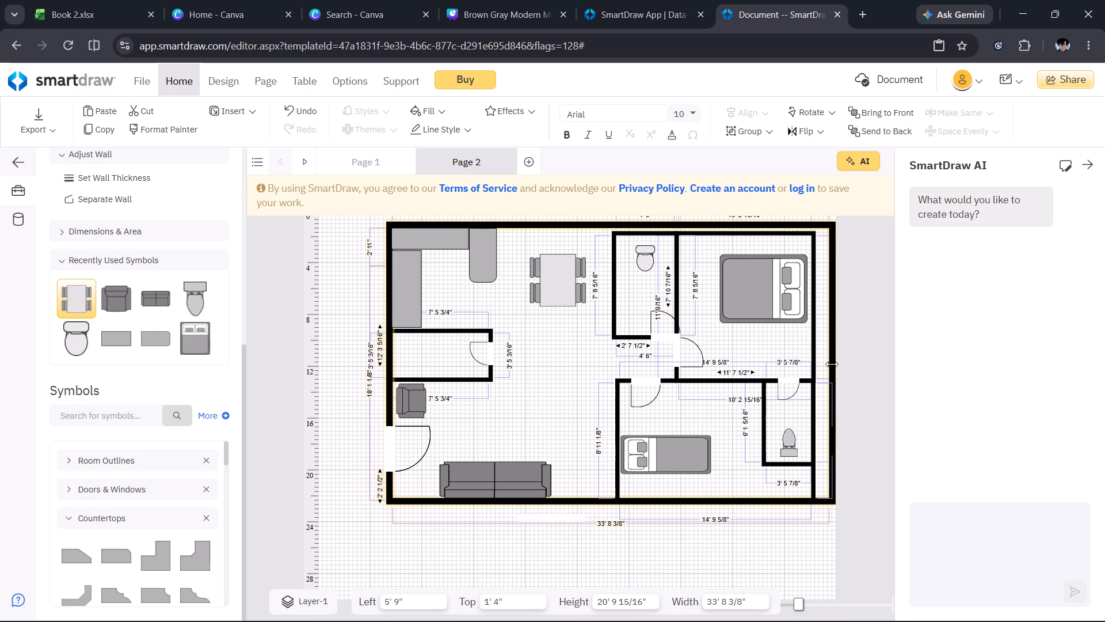
pyautogui.moveTo(832, 364); pyautogui.dragTo(811, 378)
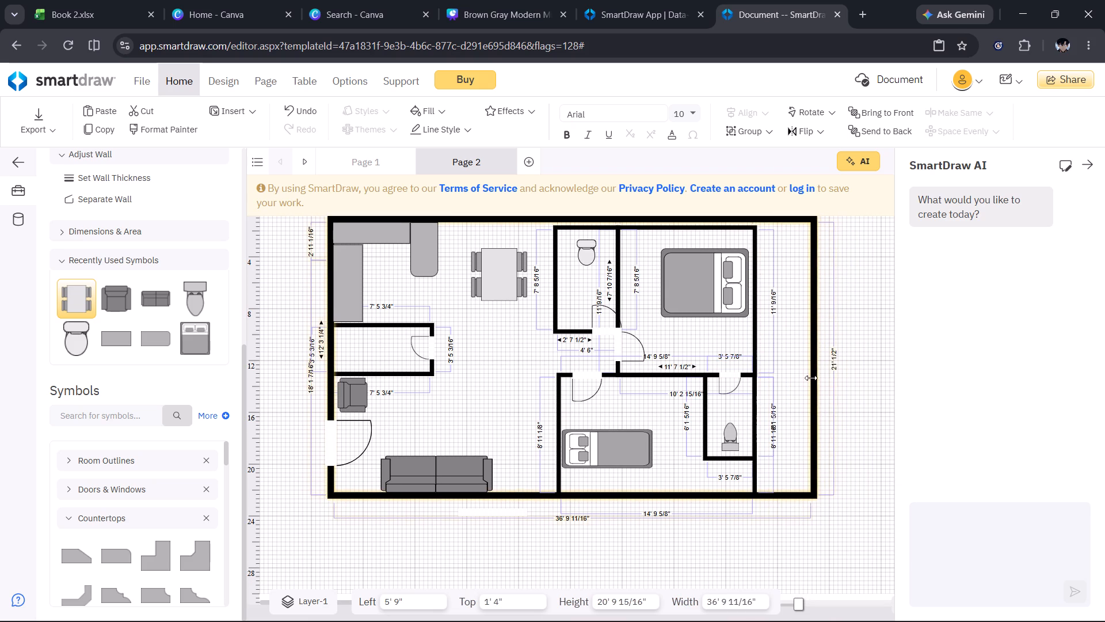
pyautogui.moveTo(811, 378); pyautogui.dragTo(805, 382)
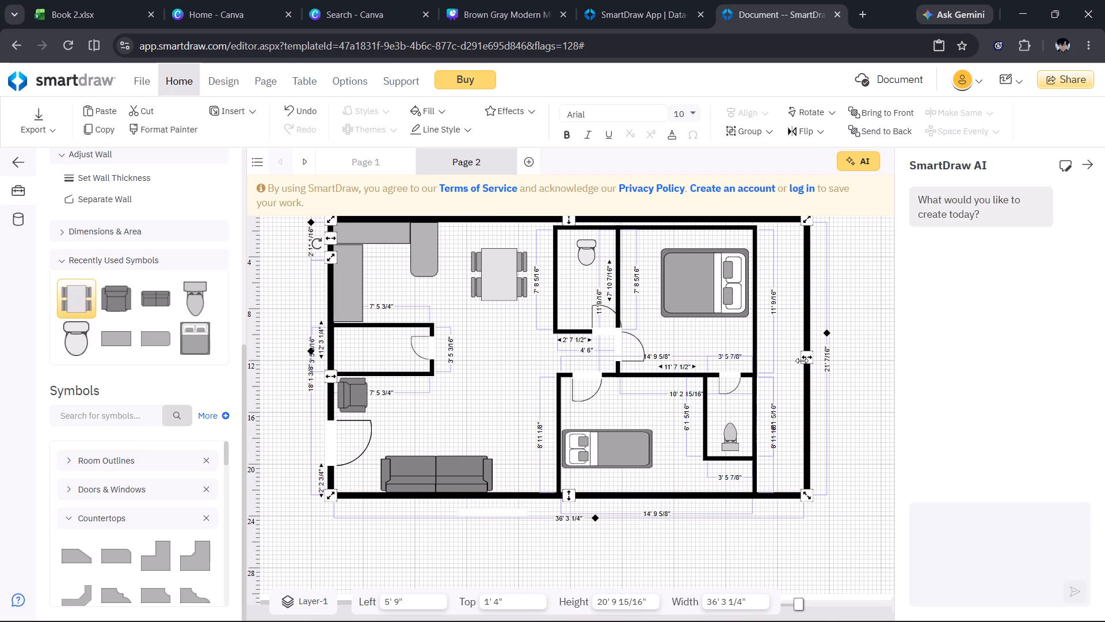
pyautogui.moveTo(802, 361); pyautogui.dragTo(786, 372)
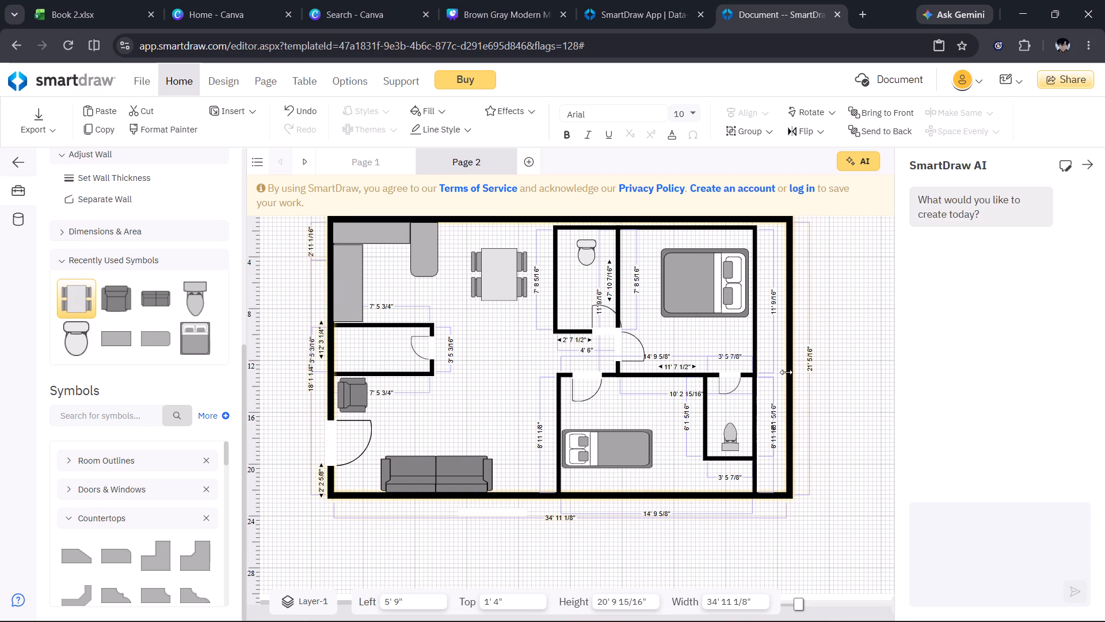
pyautogui.moveTo(786, 372); pyautogui.dragTo(767, 362)
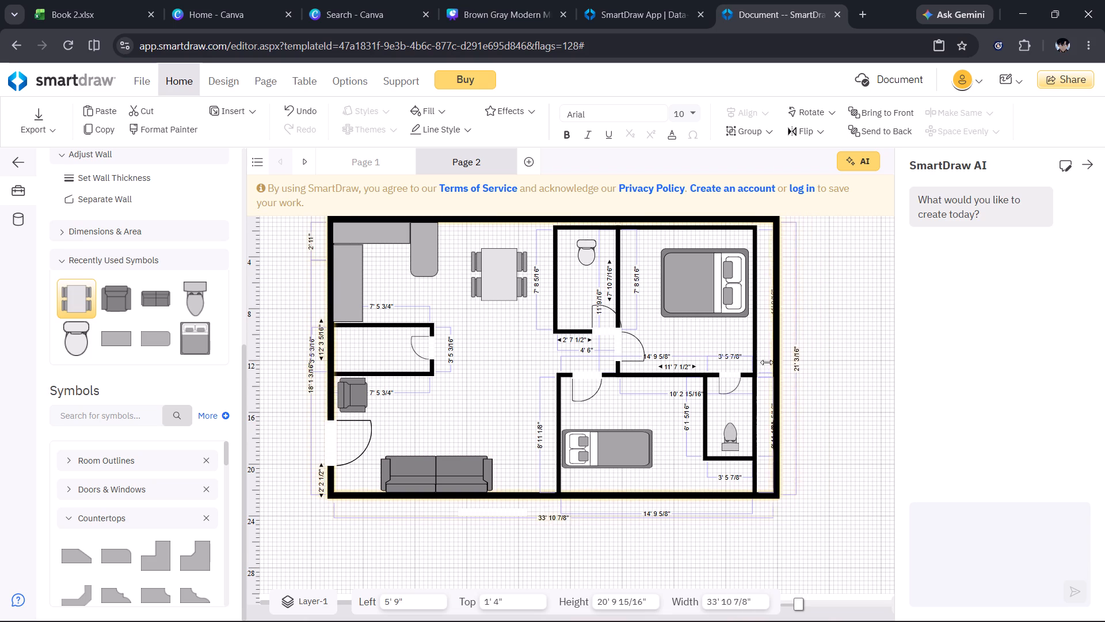
pyautogui.moveTo(767, 362); pyautogui.dragTo(776, 356)
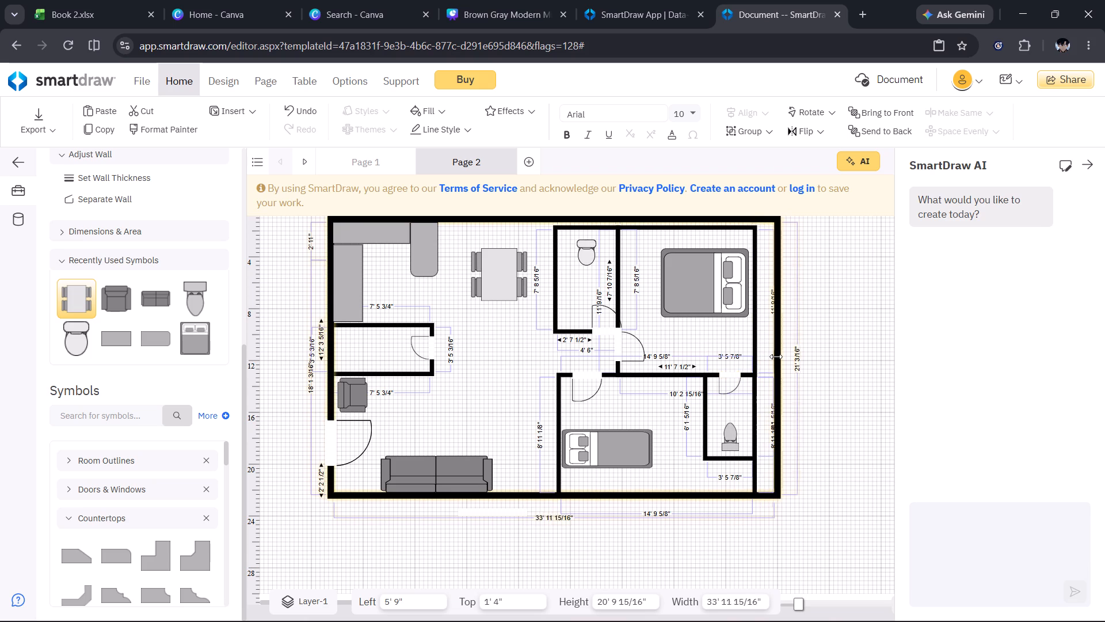
pyautogui.moveTo(776, 356); pyautogui.dragTo(799, 355)
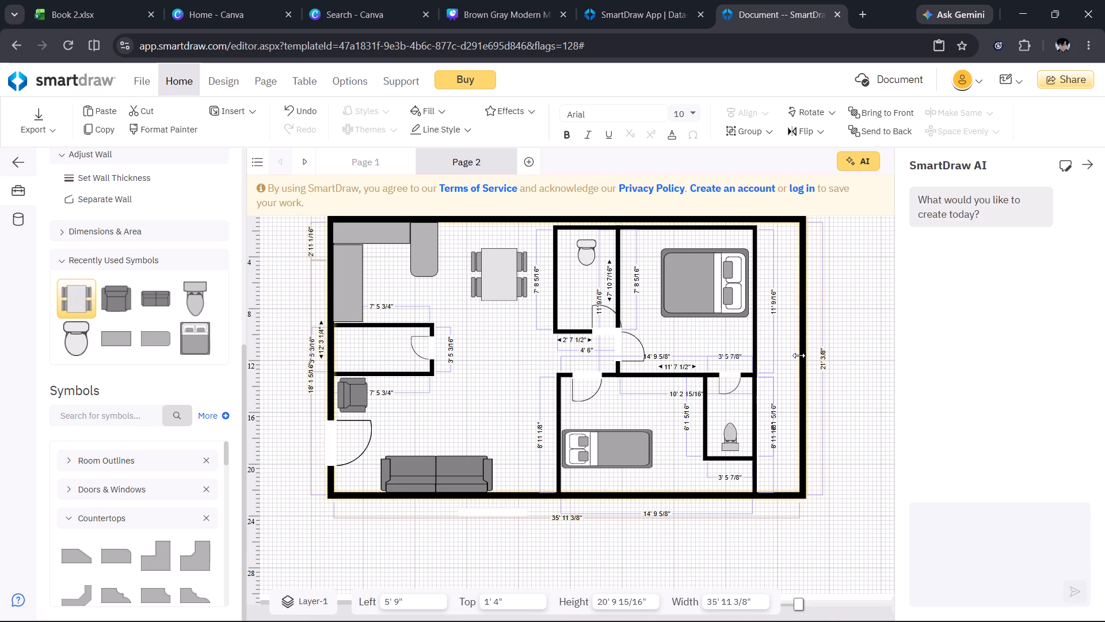
pyautogui.moveTo(799, 355); pyautogui.dragTo(792, 354)
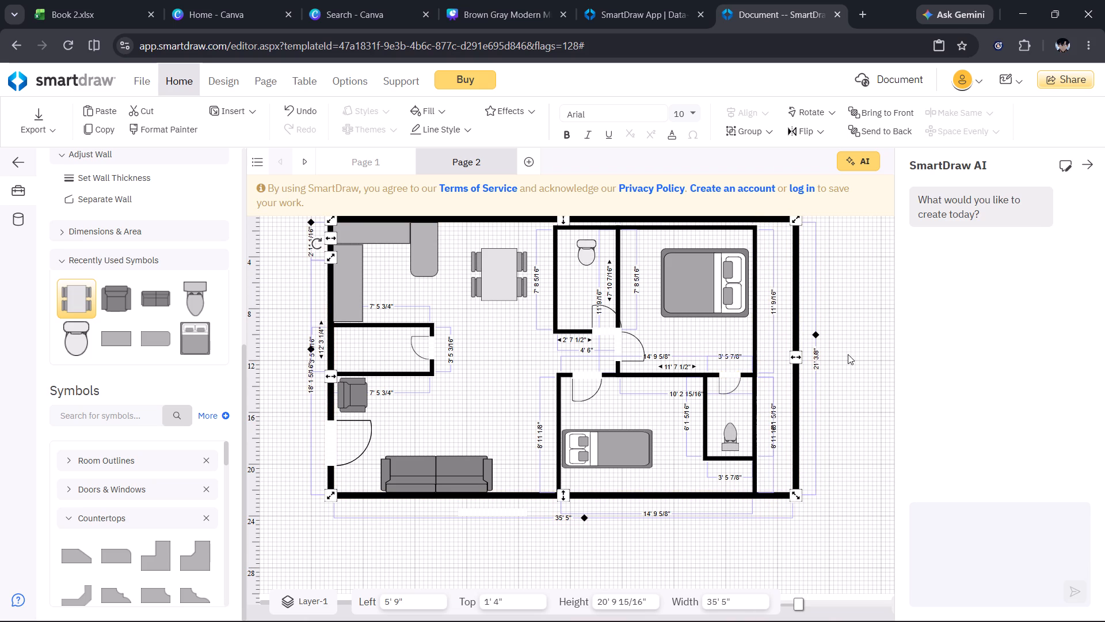
pyautogui.click(848, 354)
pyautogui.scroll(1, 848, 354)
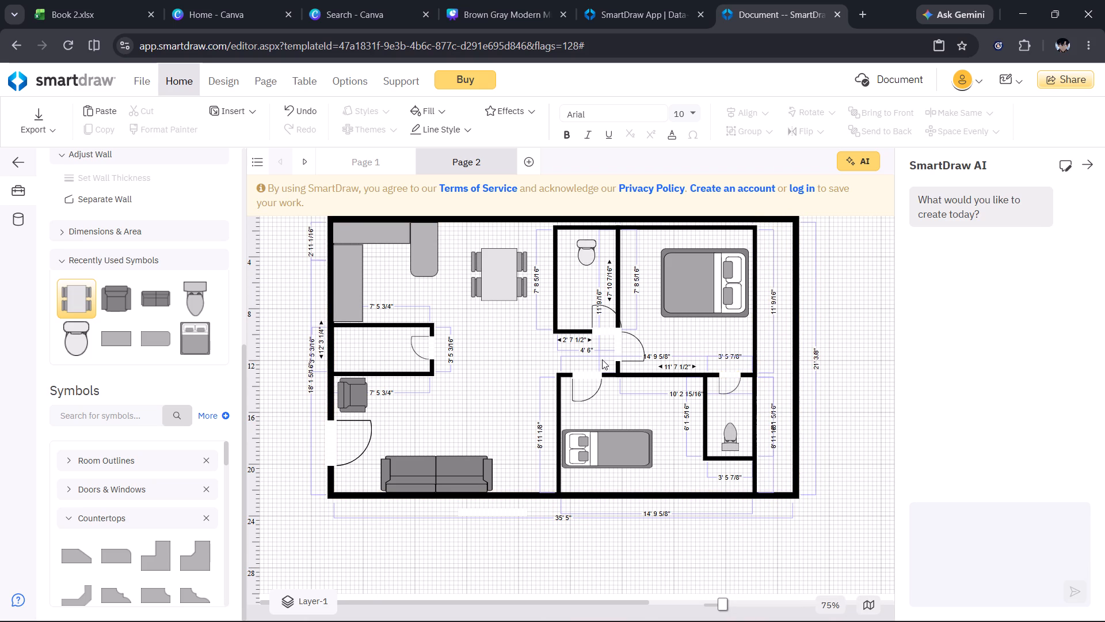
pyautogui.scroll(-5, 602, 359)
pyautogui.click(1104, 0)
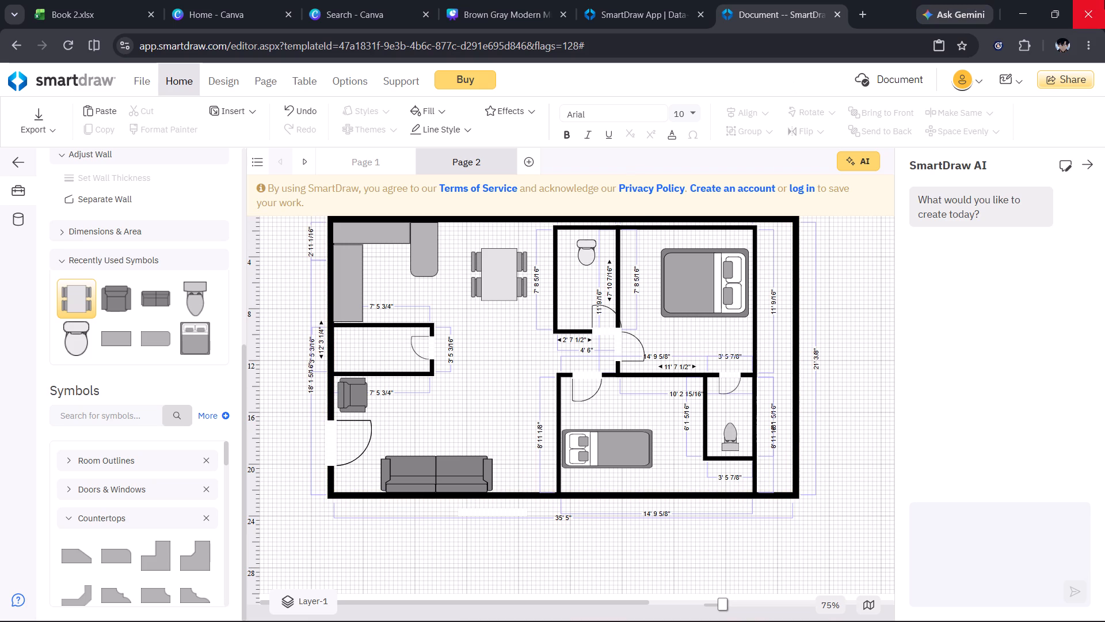